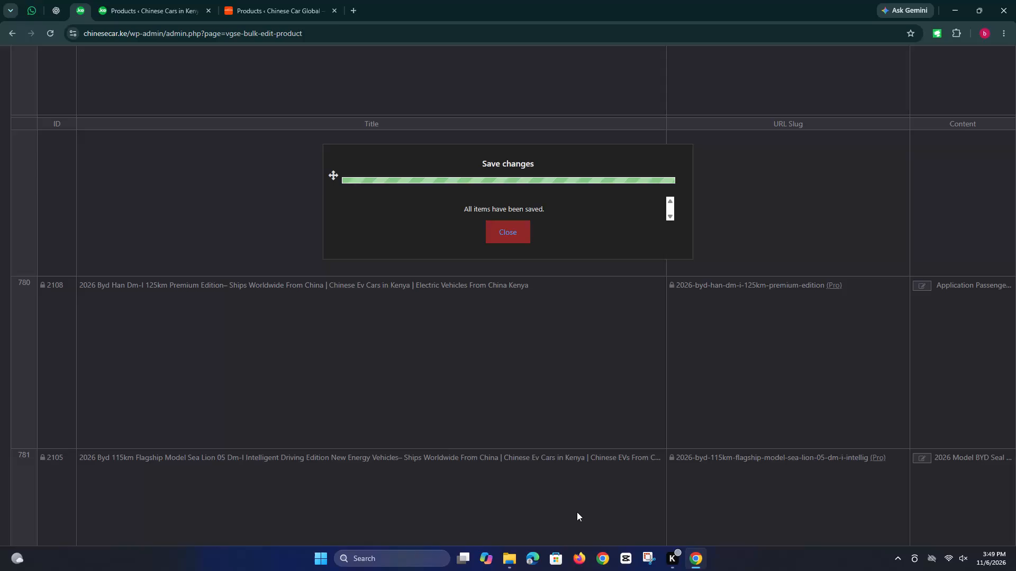
Dismiss the completed save dialog to return to the products spreadsheet.
click(516, 228)
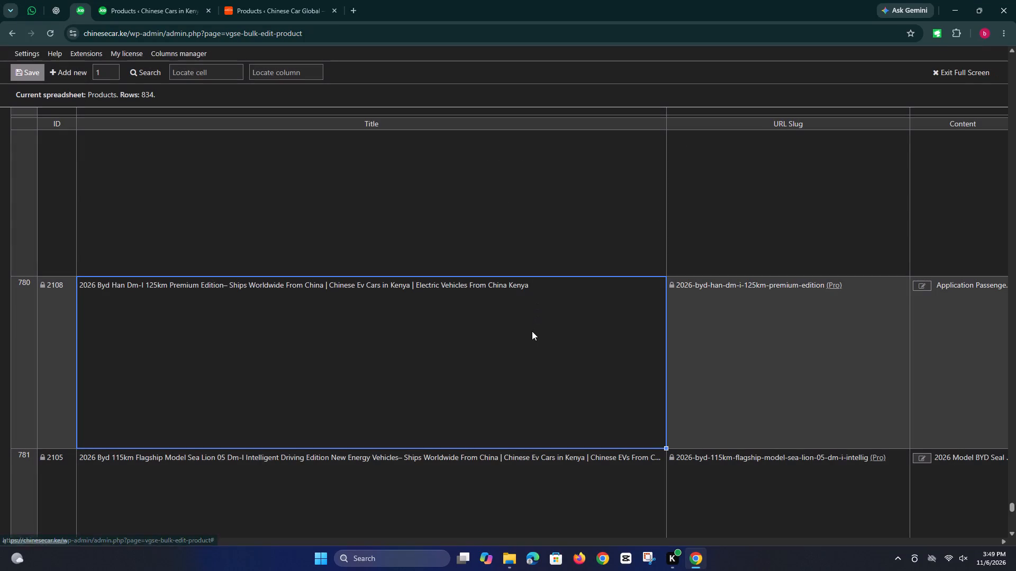
Change the country at the end of the title of product 2105, the Byd Sea Lion 05 in row 781, to Kenya.
scroll(535, 332, down, 3)
double_click(522, 333)
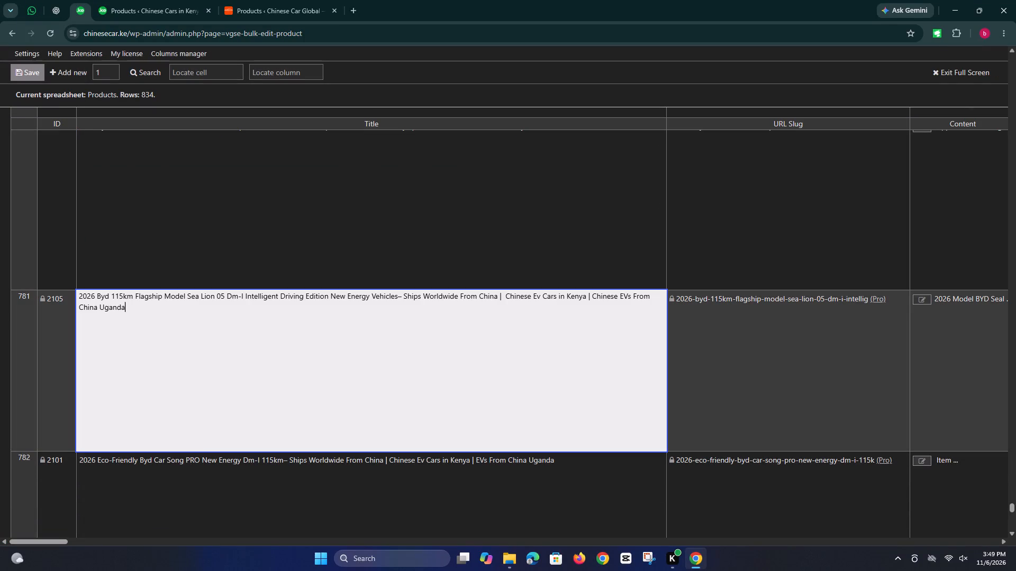
drag(140, 311, 110, 313)
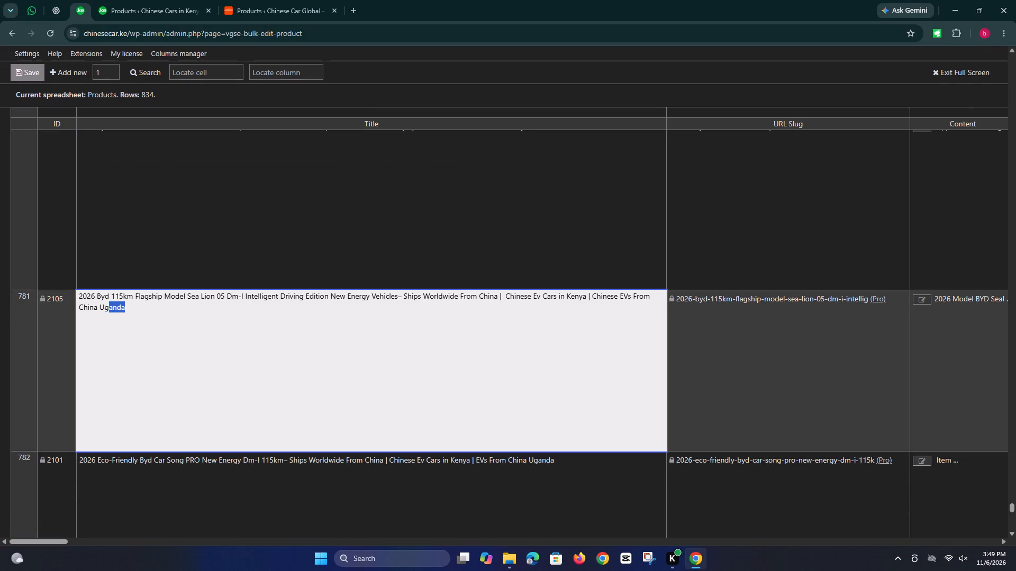
drag(110, 313, 101, 317)
right_click(107, 306)
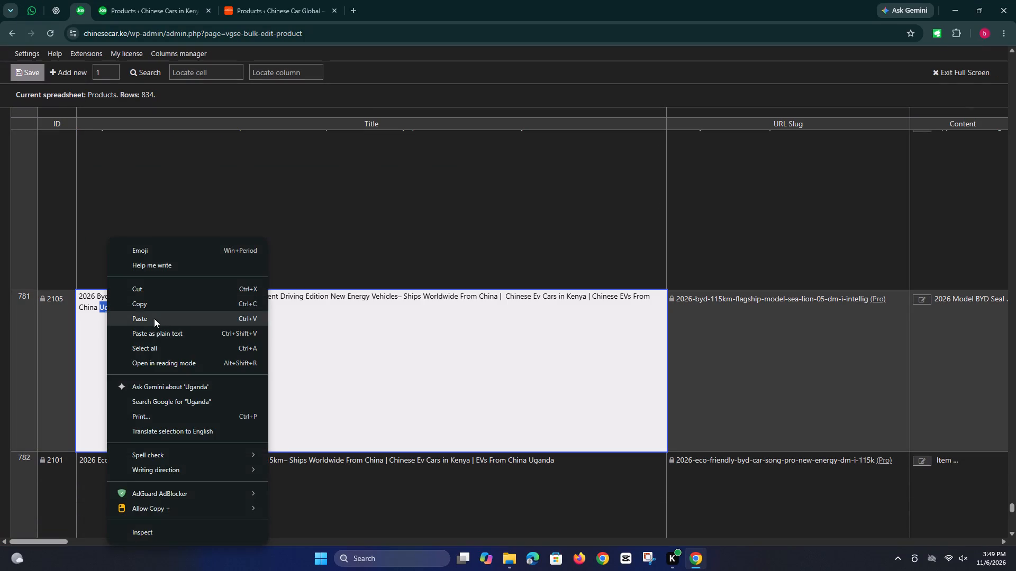
click(154, 318)
Change the final country name in the title of product 2101, the Byd Song PRO in row 782, to Kenya.
scroll(421, 372, down, 3)
triple_click(531, 372)
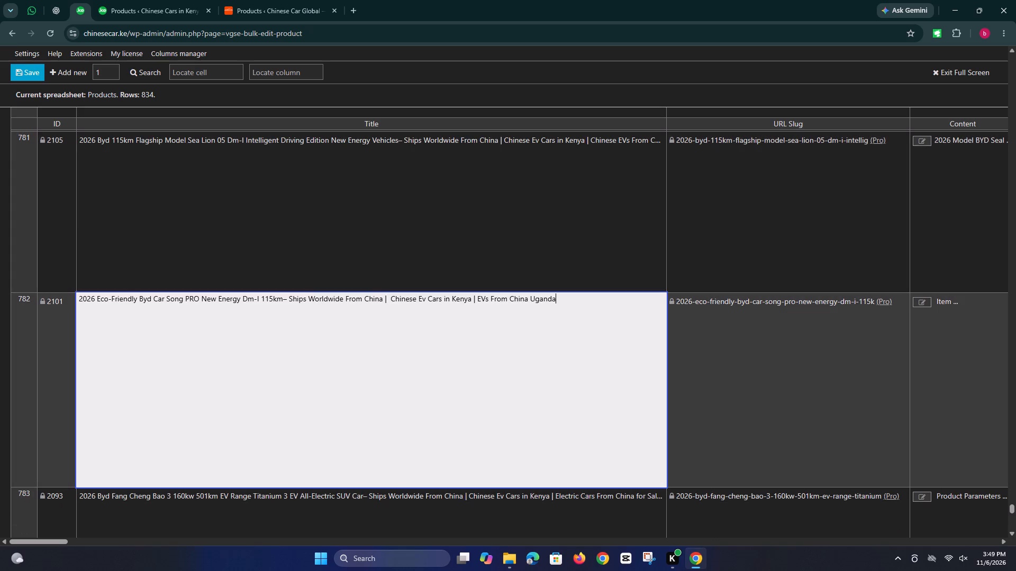
drag(559, 303, 530, 303)
right_click(537, 299)
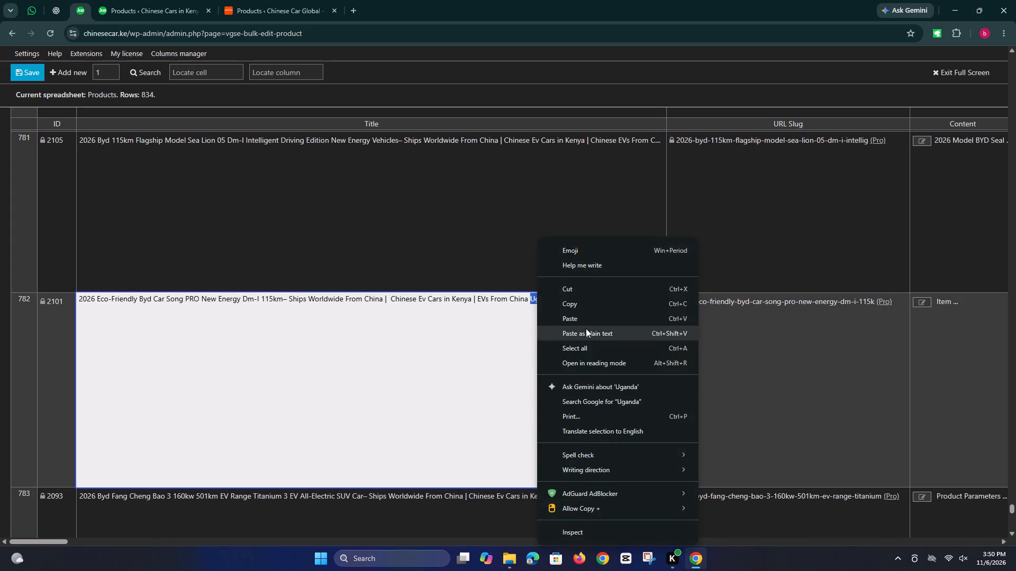
click(578, 318)
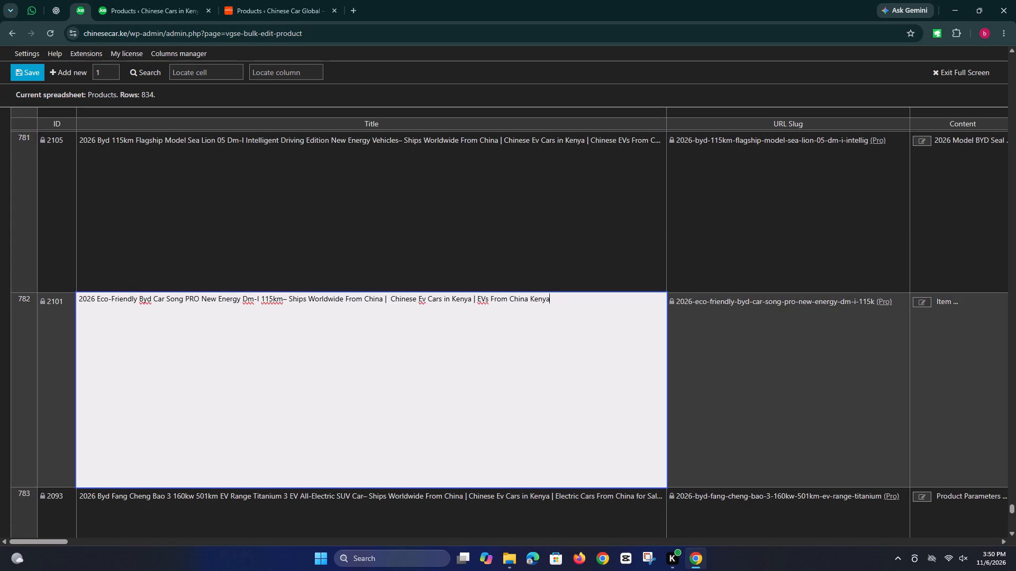
Replace the closing country name with Kenya in the title of product 2093, the Byd Fang Cheng Bao 3 in row 783.
scroll(535, 361, down, 4)
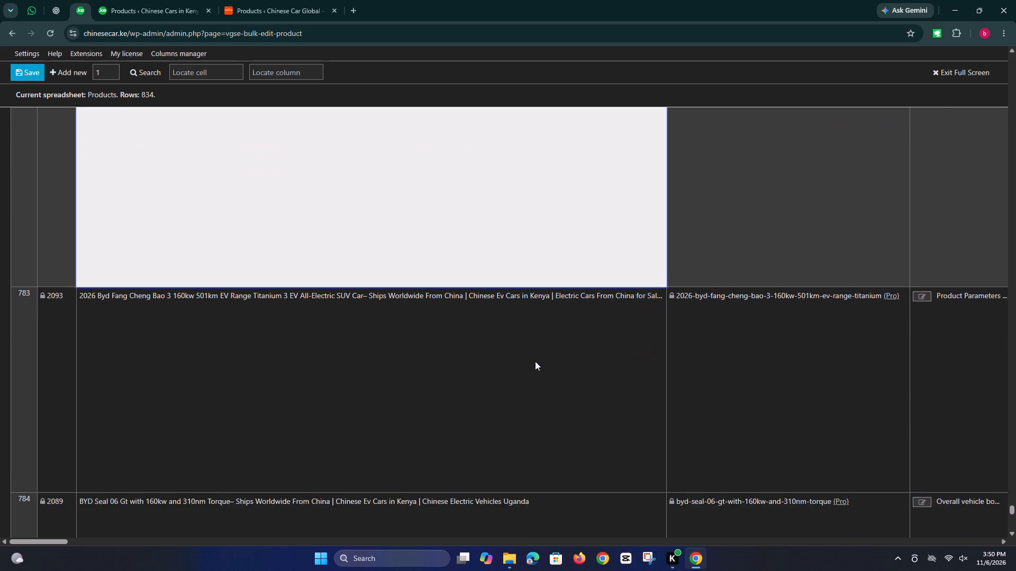
triple_click(530, 343)
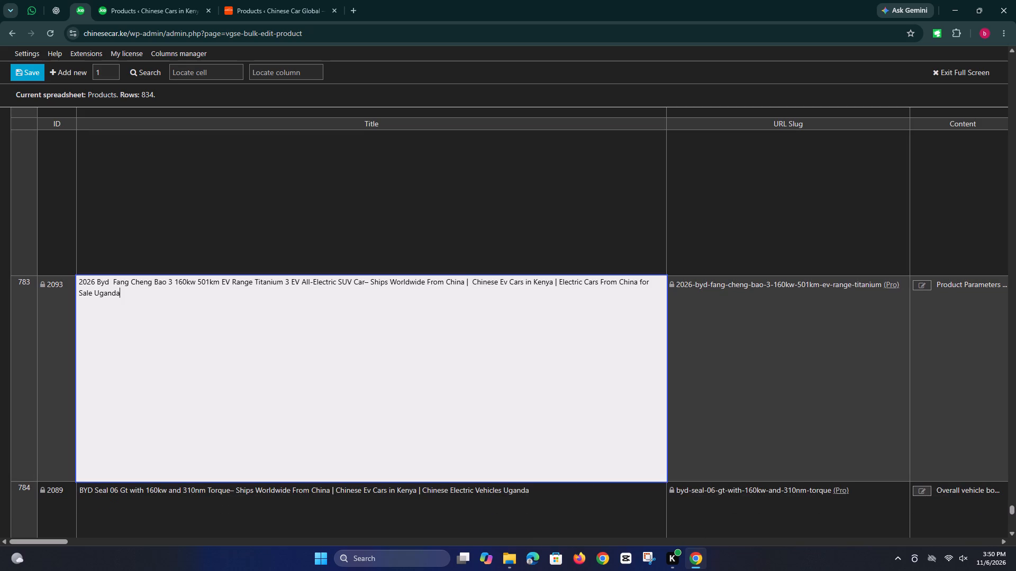
drag(128, 296, 96, 296)
right_click(101, 295)
click(139, 318)
Change the country ending the title of product 2089, the BYD Seal 06 Gt in row 784, to Kenya.
scroll(425, 367, down, 4)
double_click(511, 360)
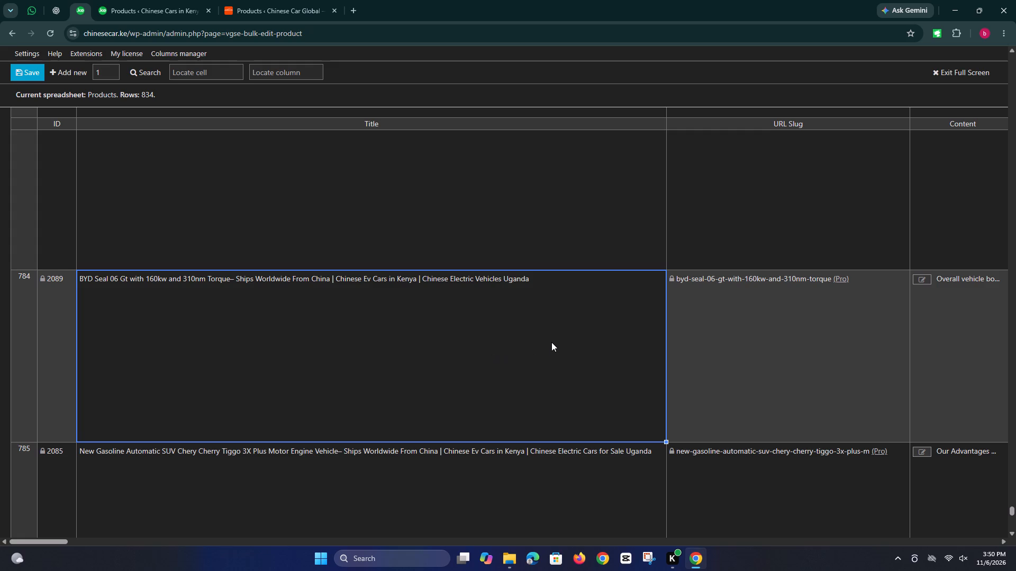
scroll(552, 340, down, 2)
triple_click(518, 284)
click(536, 172)
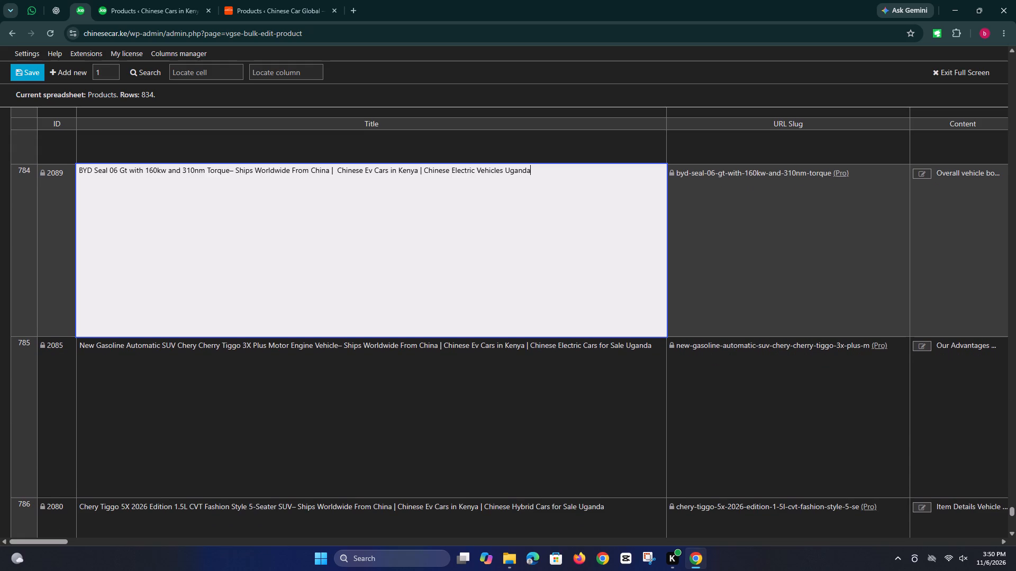
drag(545, 172, 505, 171)
right_click(513, 170)
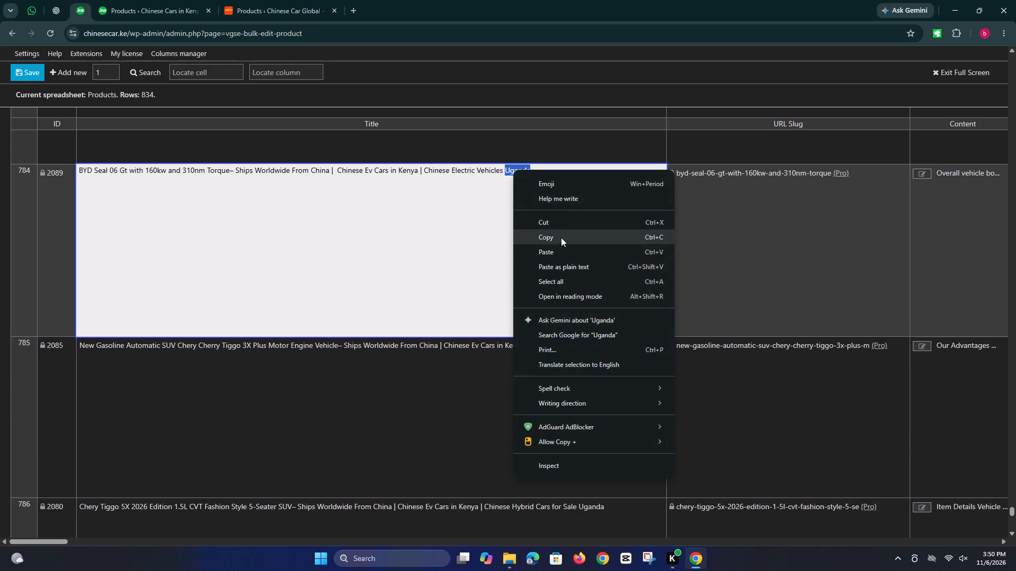
click(559, 250)
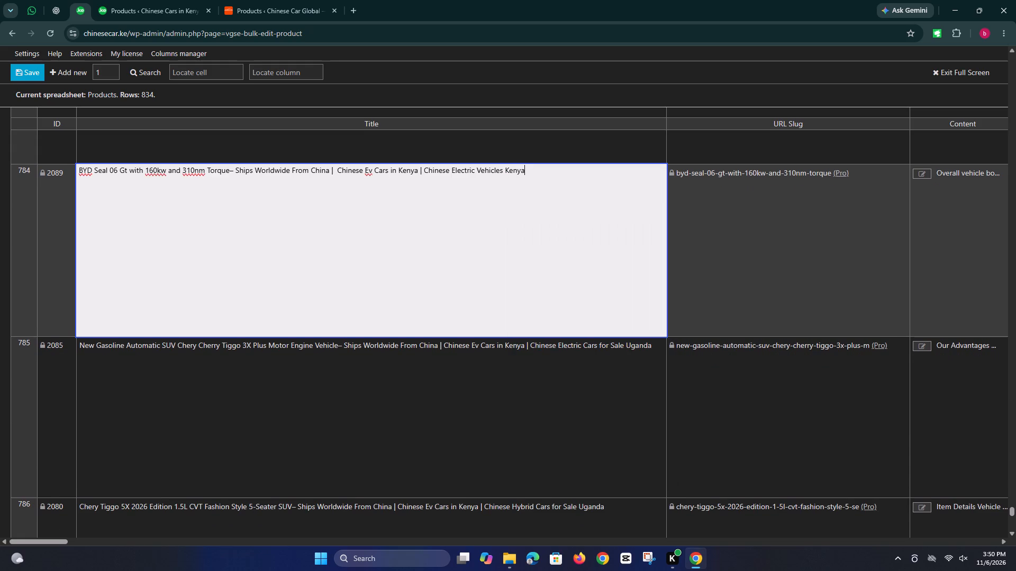
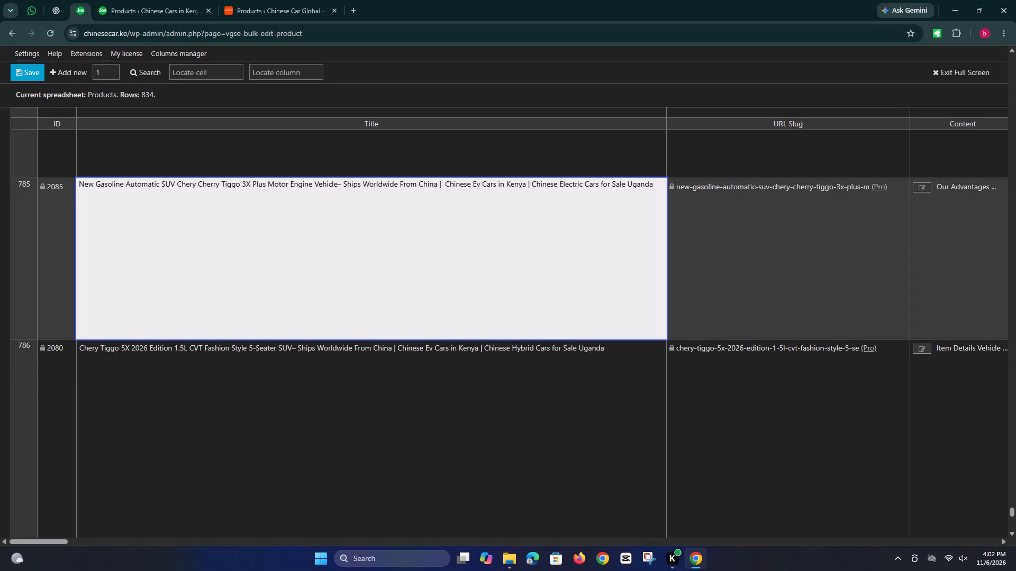
Change the country at the end of the title of product 2085, the Chery Tiggo 3X Plus in row 785, to Kenya.
drag(656, 187, 627, 187)
key(ctrl+v)
Replace the final country name with Kenya in the title of product 2080, the Chery Tiggo 5X in row 786.
double_click(591, 377)
drag(611, 340, 586, 340)
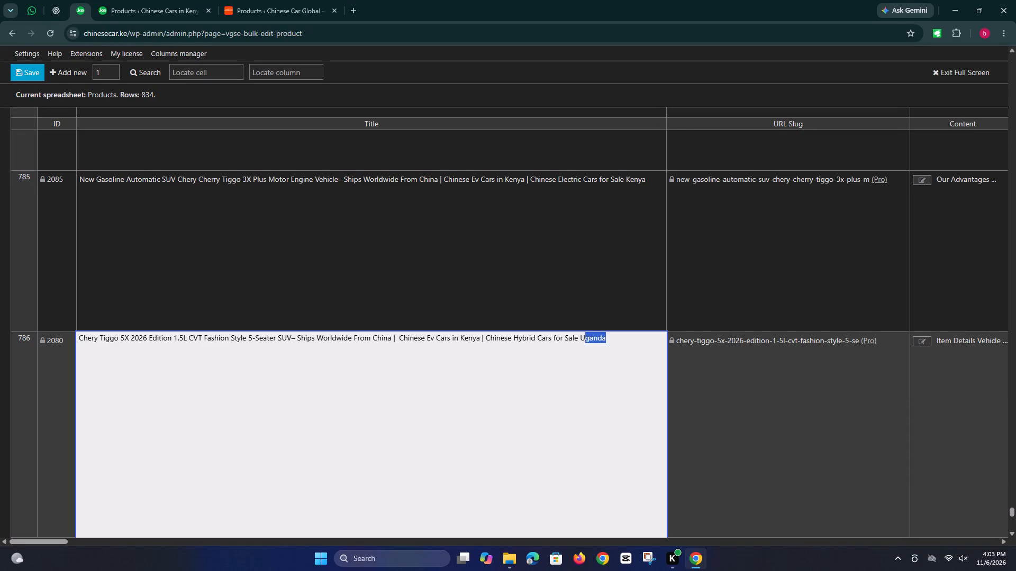
drag(586, 340, 582, 340)
key(ctrl+v)
Change the country ending the title of product 2072, the Chery Tiggo 8 PRO in row 787, to Kenya.
scroll(586, 341, down, 4)
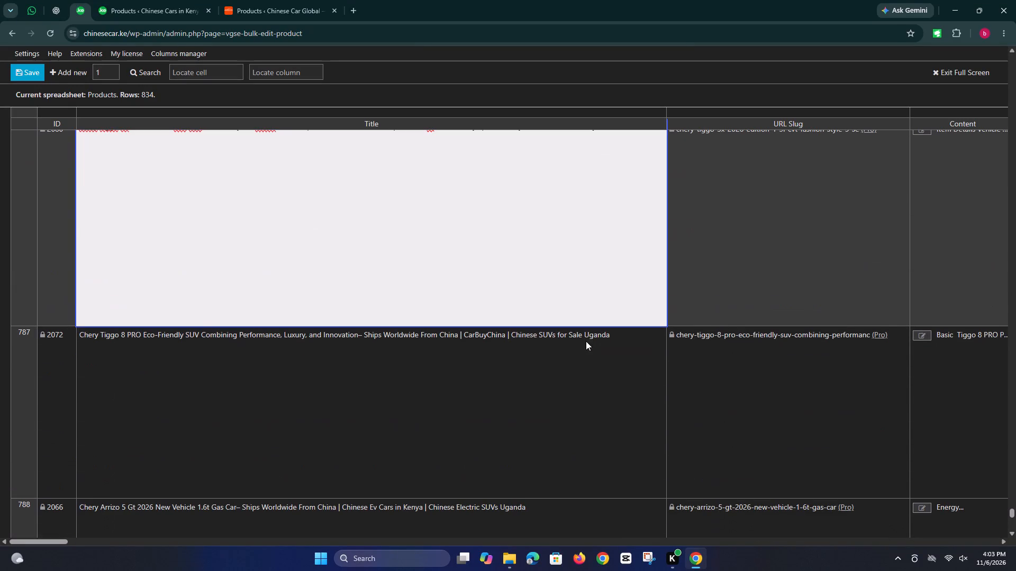
double_click(579, 348)
double_click(616, 346)
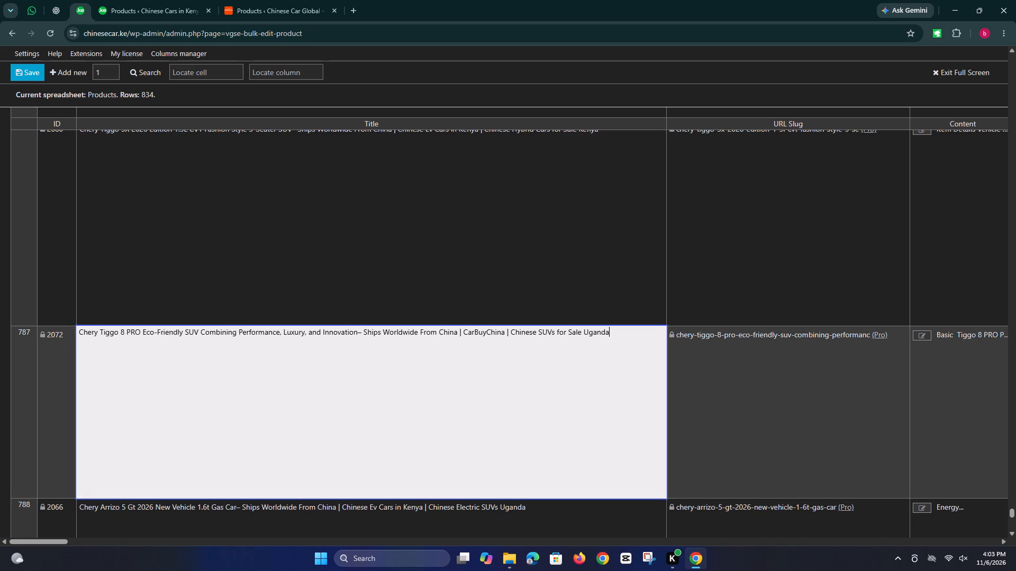
drag(618, 338, 586, 338)
key(ctrl+v)
Change the closing country name to Kenya in the title of product 2066, the Chery Arrizo 5 Gt in row 788.
scroll(586, 338, down, 5)
triple_click(504, 297)
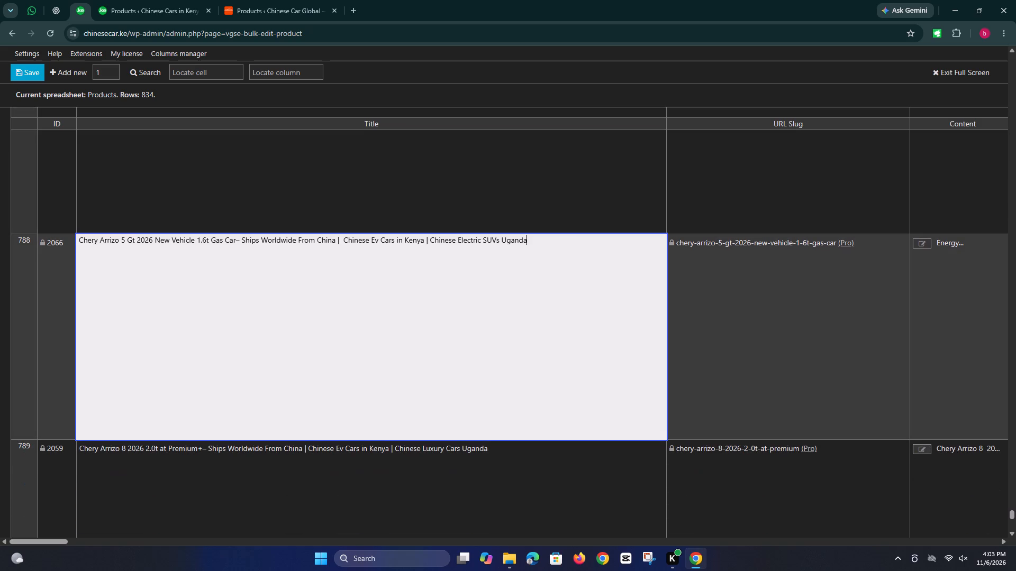
drag(537, 244, 503, 245)
key(ctrl+v)
Replace the country at the end of the title of product 2059, the Chery Arrizo 8 in row 789, with Kenya.
scroll(522, 269, down, 4)
triple_click(485, 274)
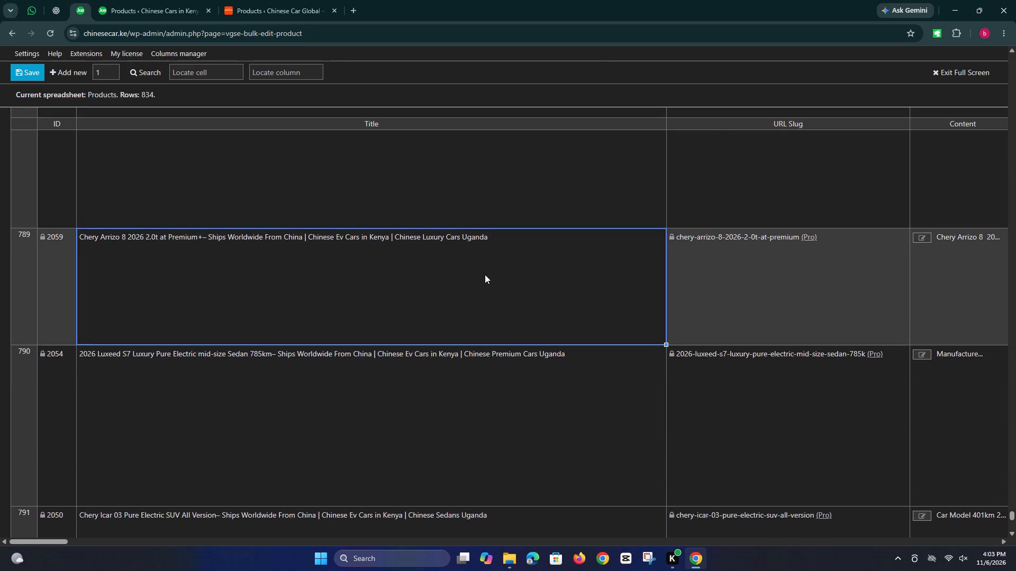
drag(493, 236, 466, 237)
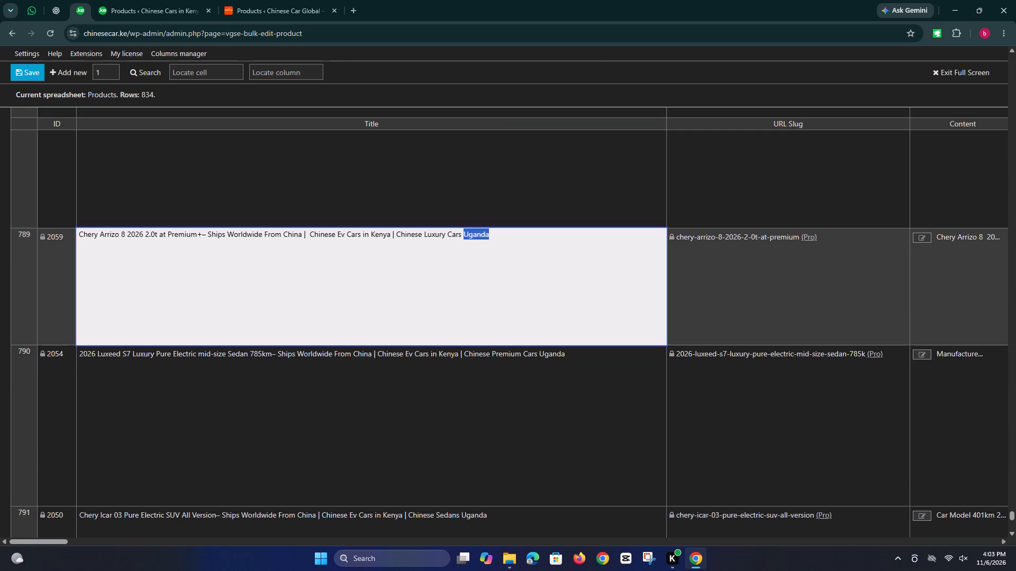
key(ctrl+v)
Change the final country name in the title of product 2054, the Luxeed S7 sedan in row 790, to Kenya.
scroll(515, 262, down, 3)
triple_click(523, 279)
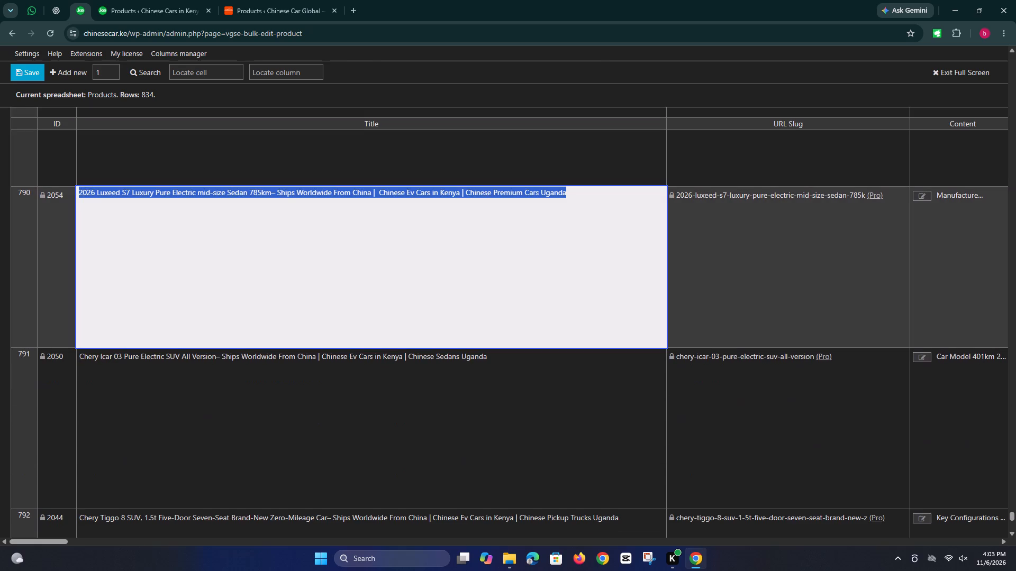
click(571, 198)
drag(577, 197, 543, 194)
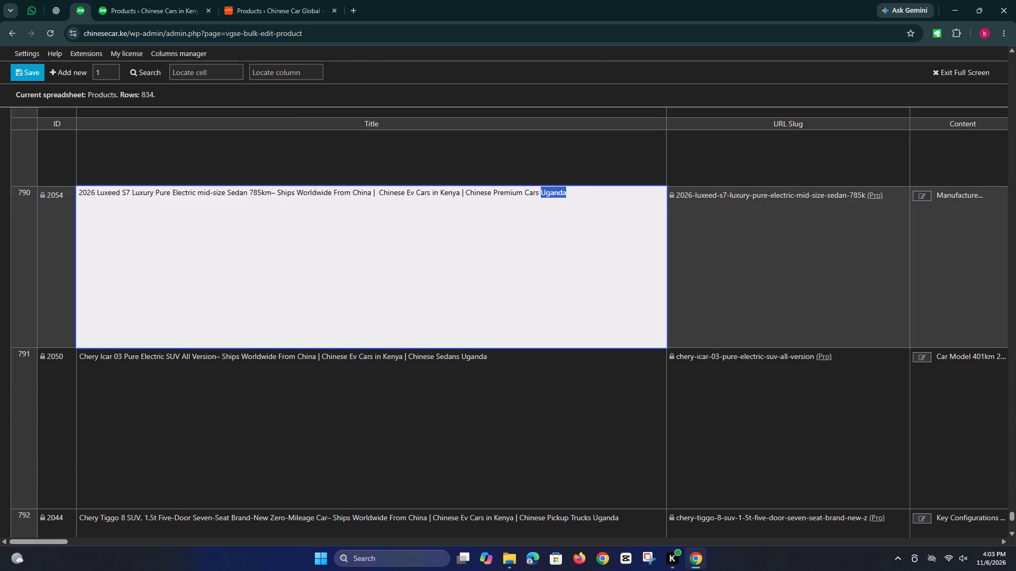
key(ctrl+v)
Replace the closing country name with Kenya in the title of product 2050, the Chery Icar 03 in row 791.
scroll(560, 216, down, 3)
triple_click(514, 224)
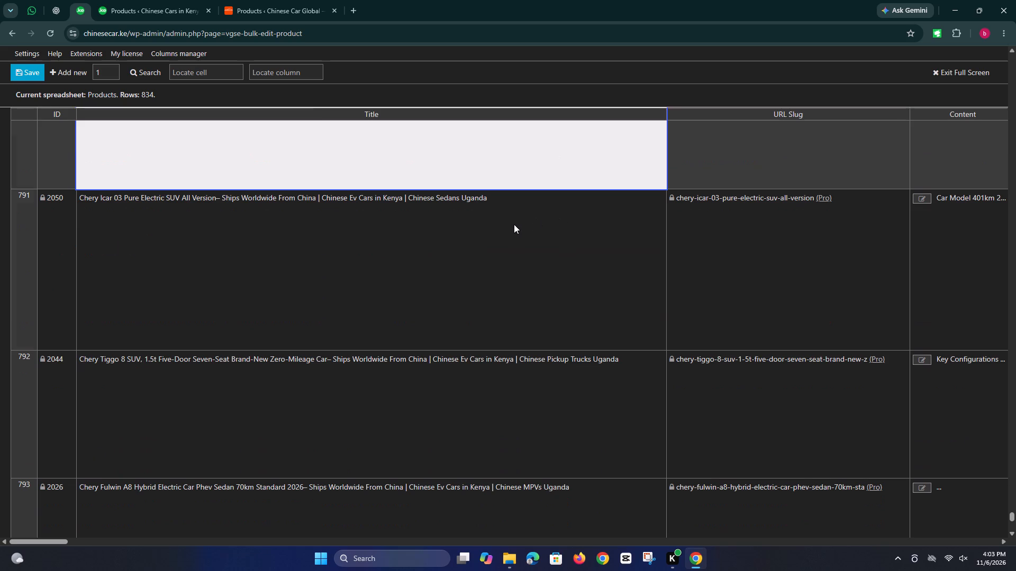
drag(502, 198, 464, 198)
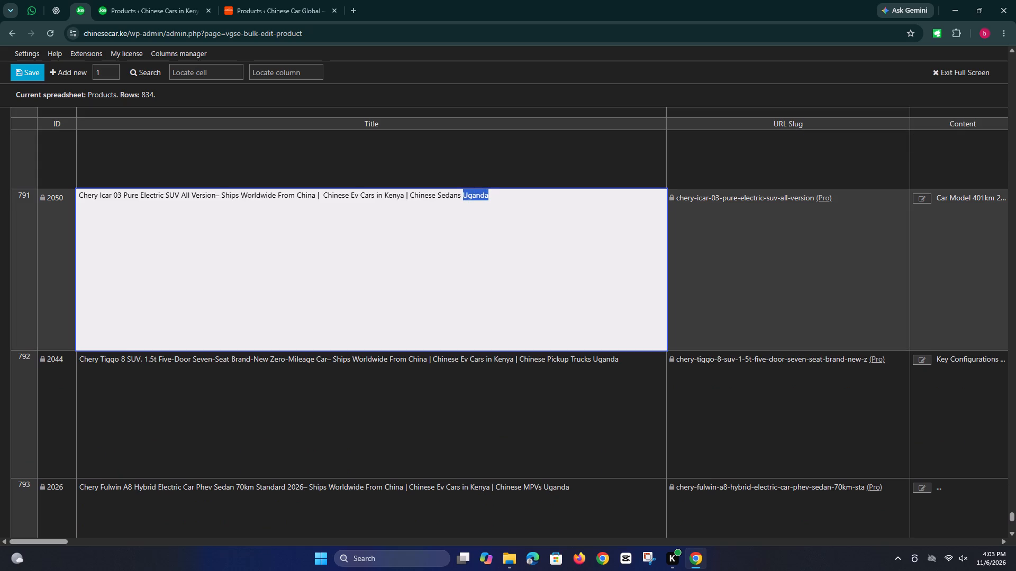
key(ctrl+v)
Change the country ending the title of product 2044, the seven-seat Chery Tiggo 8 SUV in row 792, to Kenya.
scroll(546, 247, down, 4)
triple_click(544, 247)
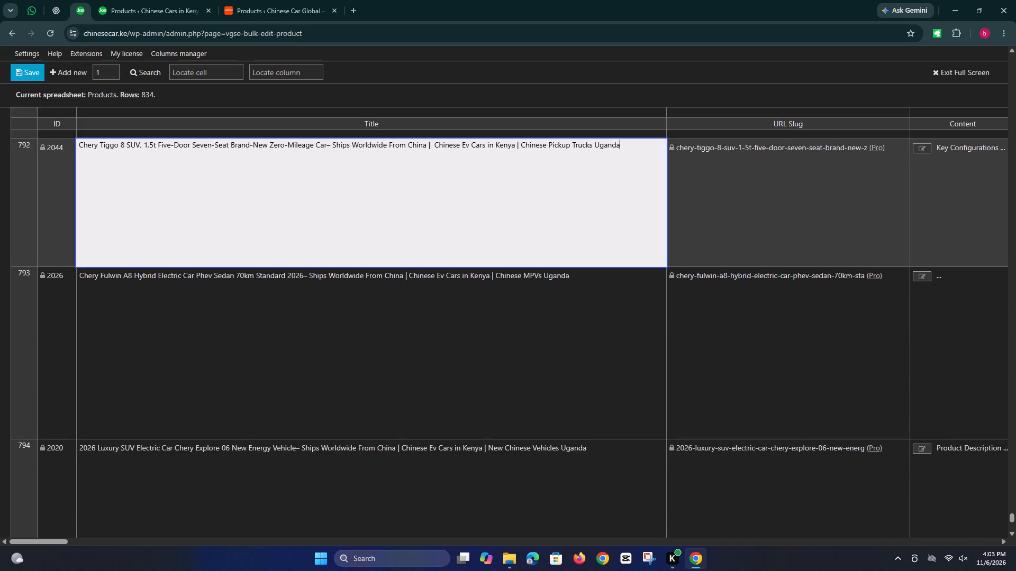
drag(630, 152, 594, 150)
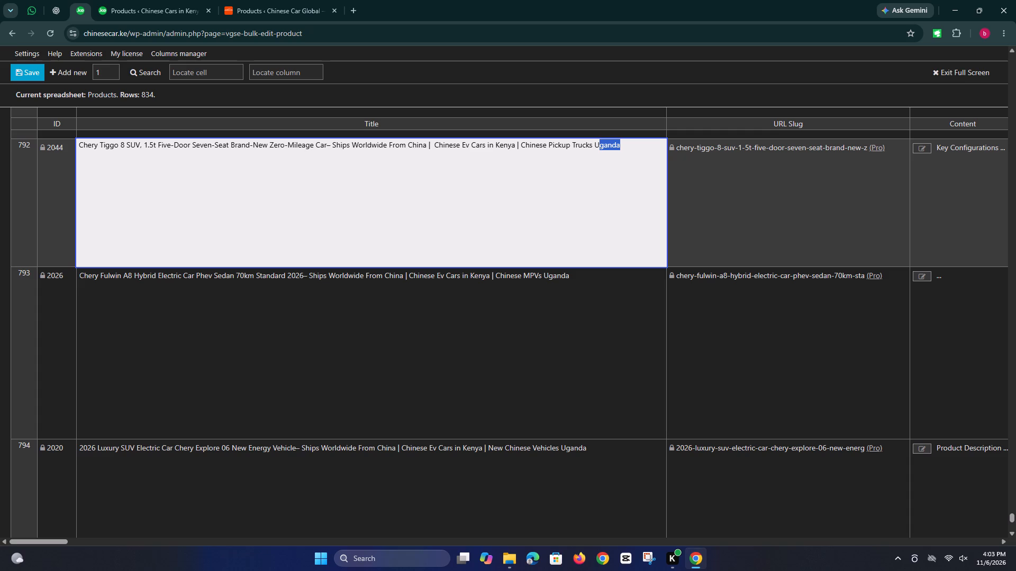
key(ctrl+v)
Change the country at the end of the title of product 2026, the Chery Fulwin A8 in row 793, to Kenya.
scroll(589, 178, down, 3)
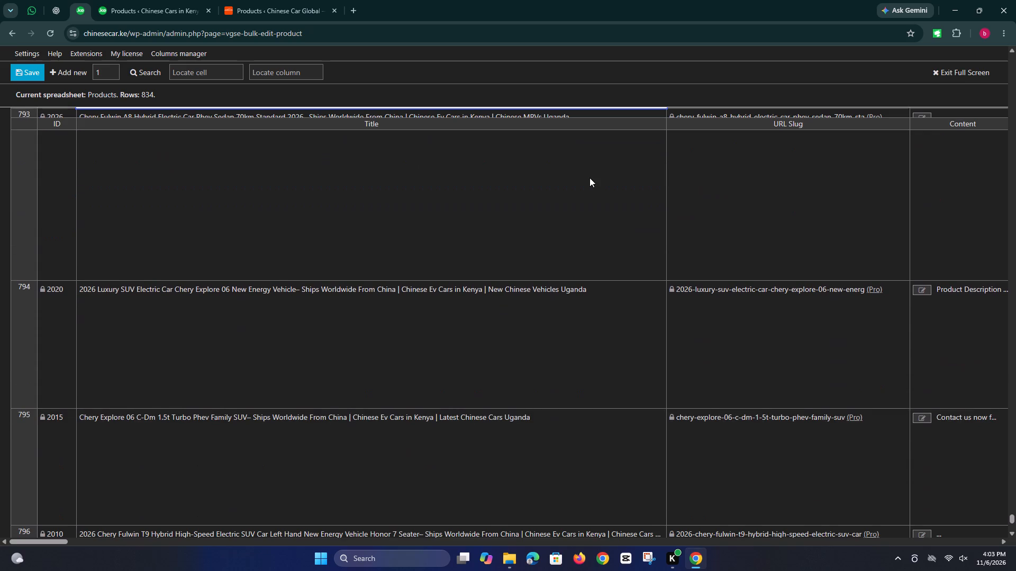
scroll(589, 178, down, 1)
scroll(589, 178, up, 1)
scroll(589, 178, down, 1)
scroll(589, 178, up, 3)
triple_click(563, 248)
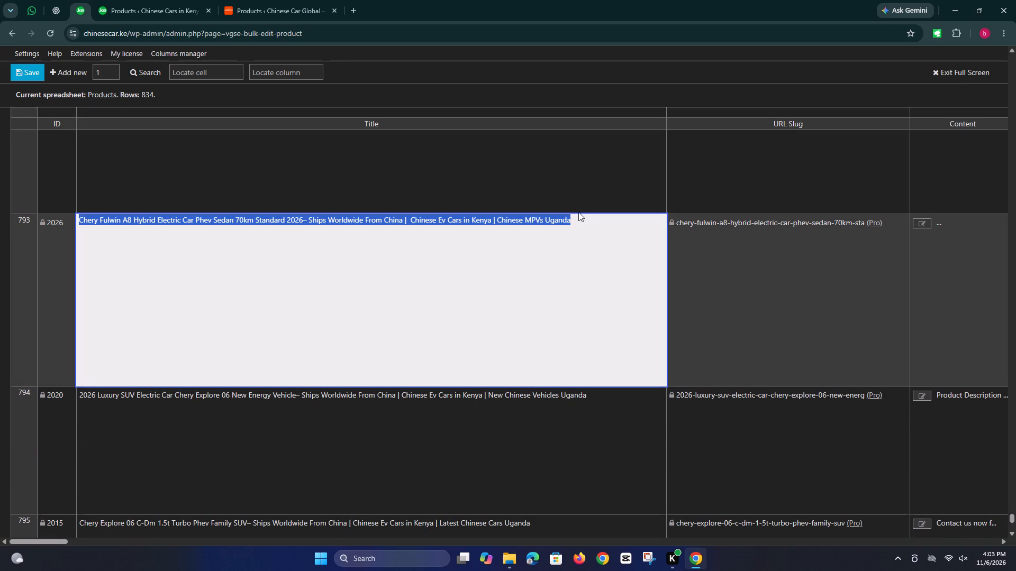
click(571, 219)
drag(575, 220, 548, 220)
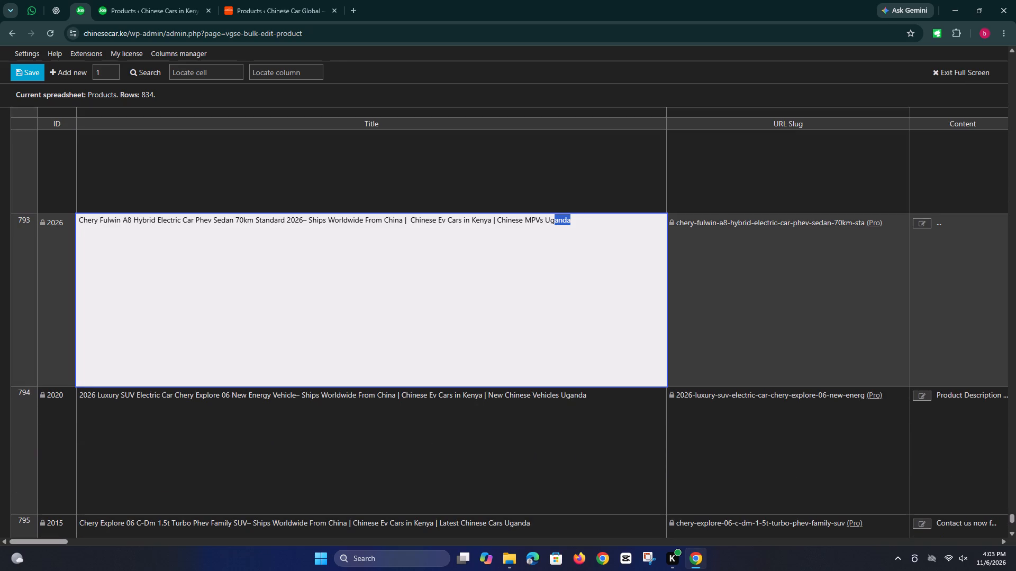
click(578, 225)
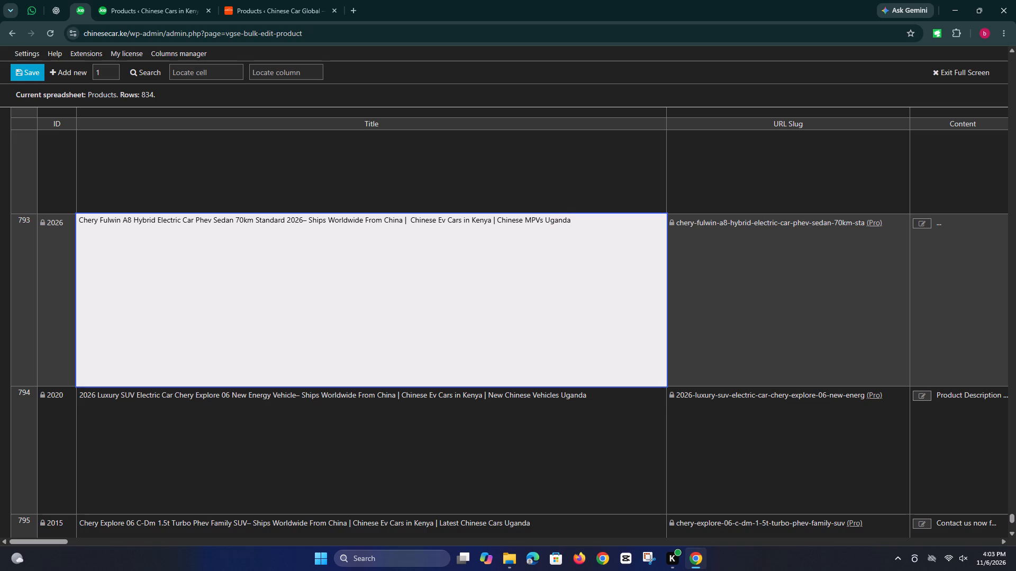
drag(581, 224, 547, 222)
key(ctrl+v)
Replace the final country name with Kenya in the title of product 2020, the electric Chery Explore 06 in row 794.
scroll(579, 226, down, 3)
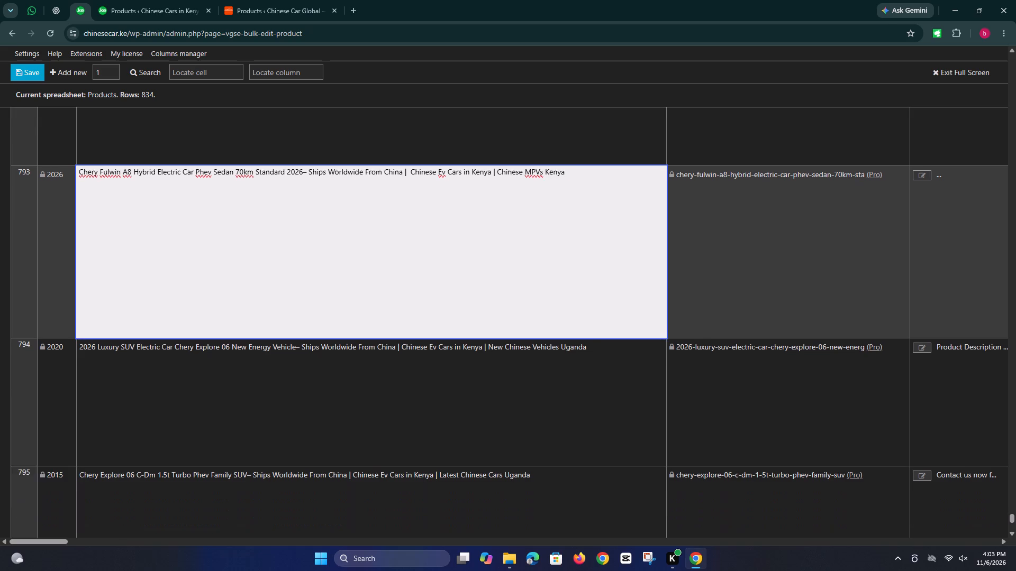
scroll(579, 226, down, 1)
triple_click(566, 229)
drag(595, 186, 565, 185)
key(ctrl+v)
Change the closing country name to Kenya in the title of product 2015, the Chery Explore 06 C-Dm in row 795.
scroll(570, 192, down, 3)
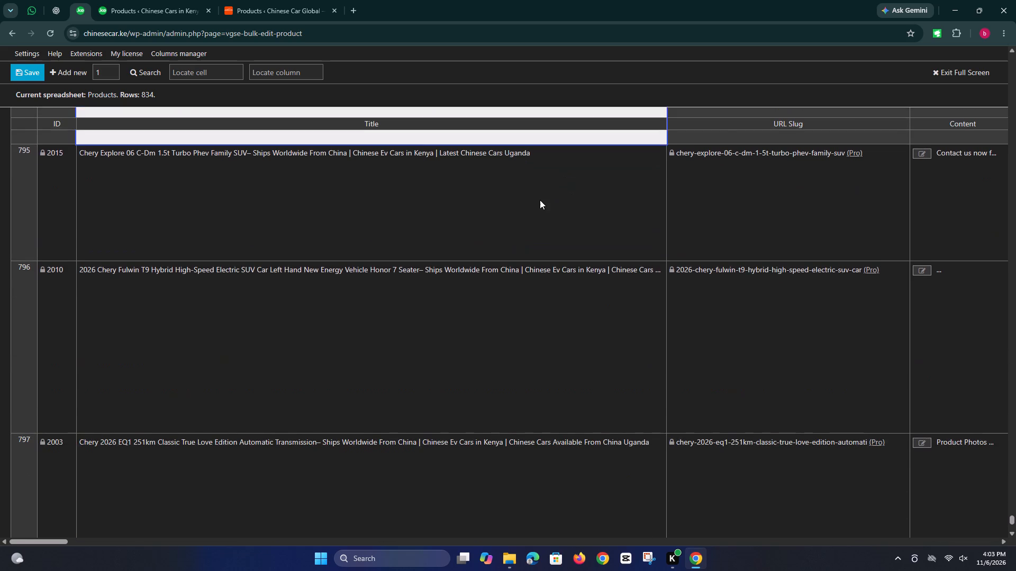
triple_click(540, 200)
drag(544, 158, 506, 160)
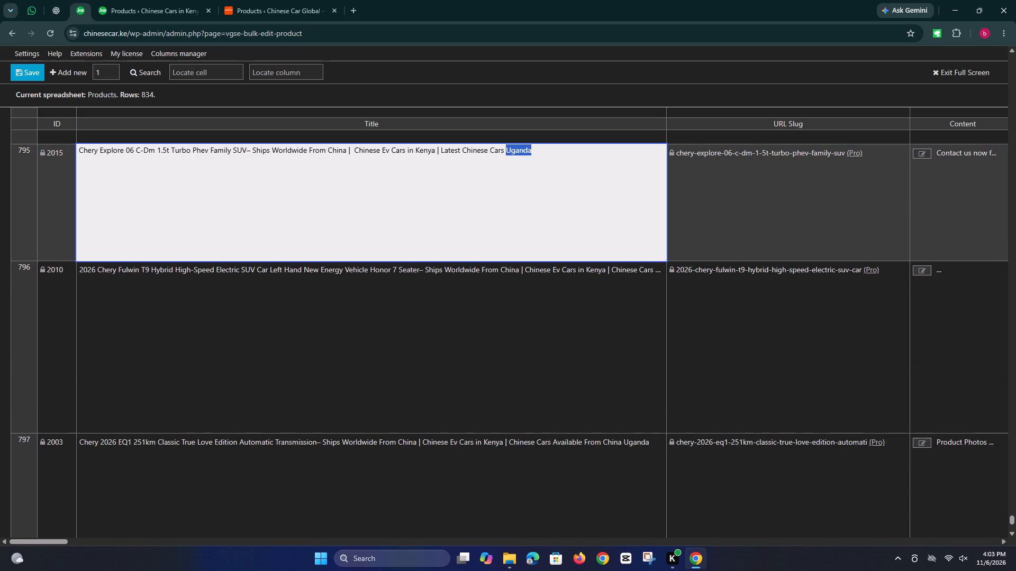
drag(506, 160, 506, 160)
key(ctrl+v)
Change the country ending the title of product 2010, the Chery Fulwin T9 in row 796, to Kenya.
scroll(601, 214, down, 3)
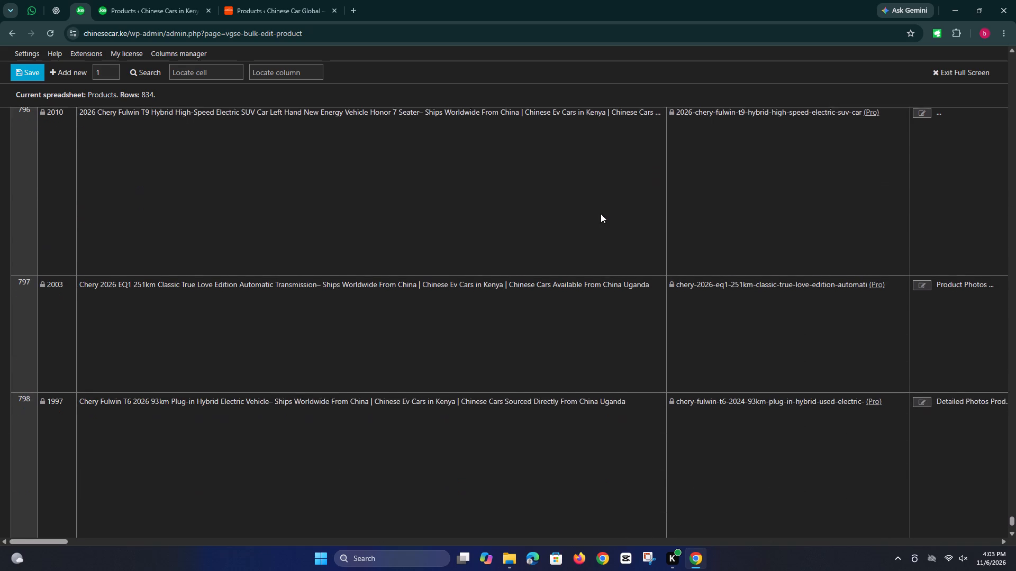
double_click(584, 210)
scroll(596, 208, up, 3)
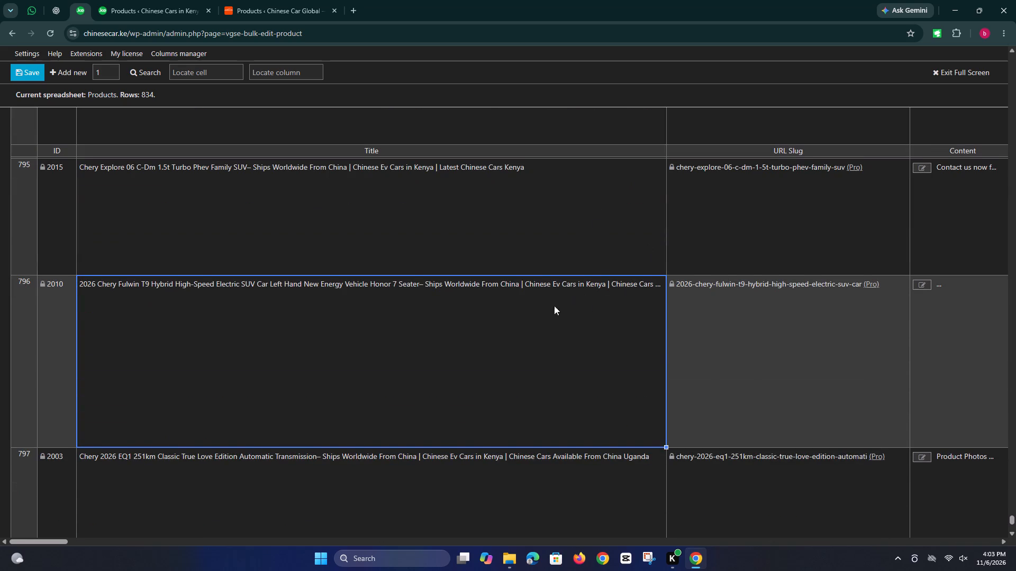
double_click(538, 316)
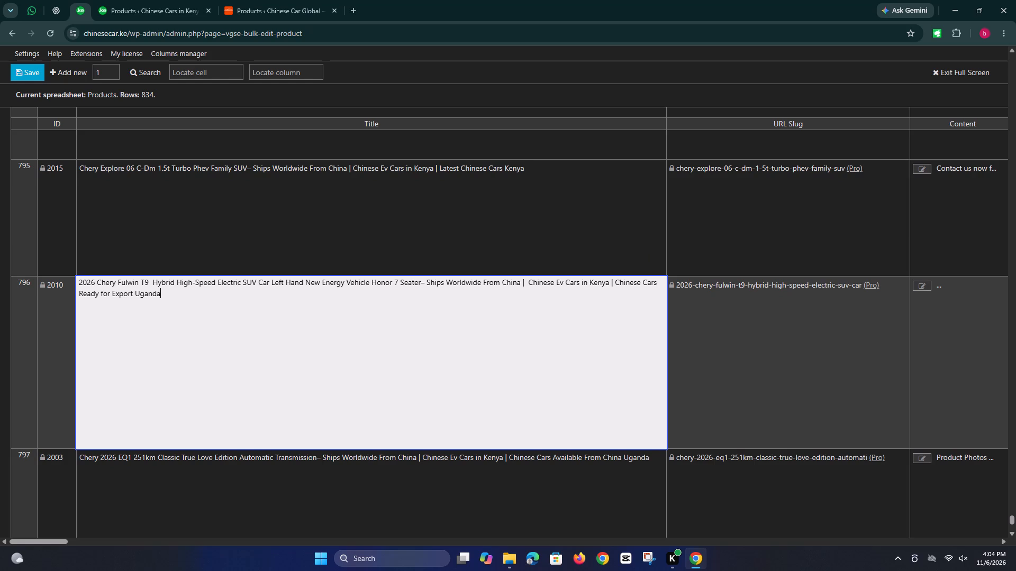
drag(185, 300, 137, 303)
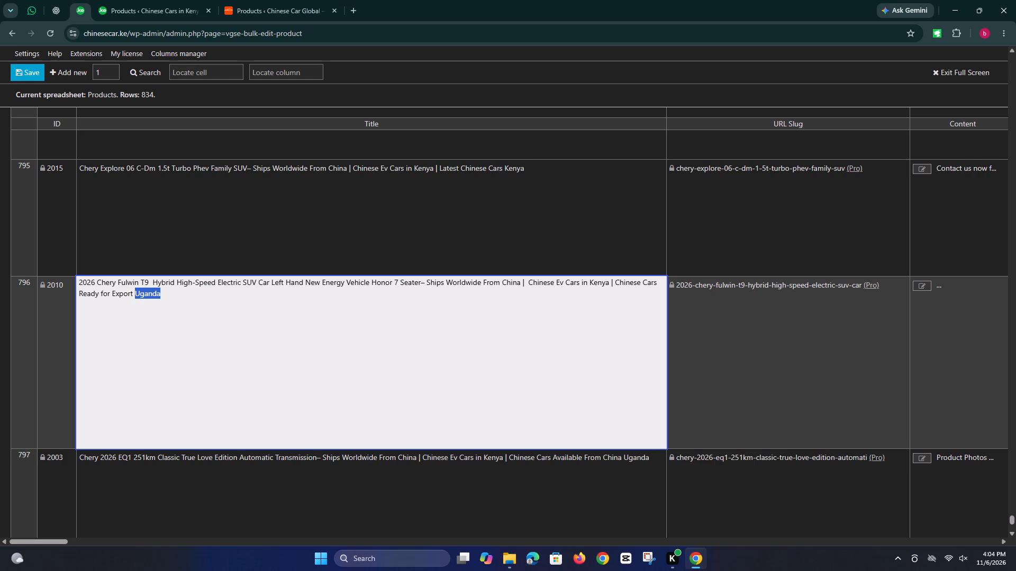
key(ctrl+v)
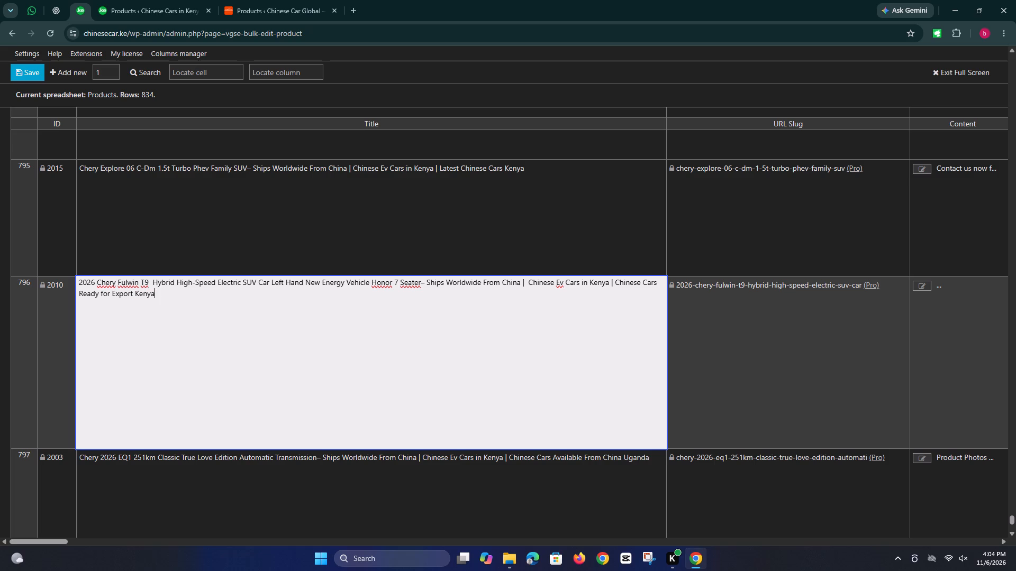
Replace the country at the end of the title of product 2003, the Chery EQ1 in row 797, with Kenya.
scroll(452, 361, down, 5)
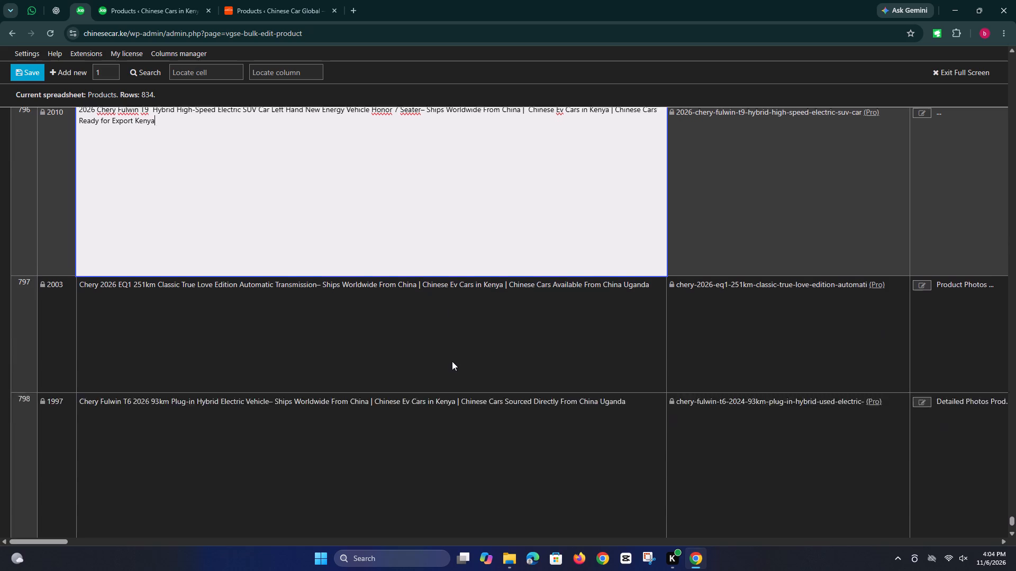
triple_click(519, 256)
drag(656, 193, 640, 193)
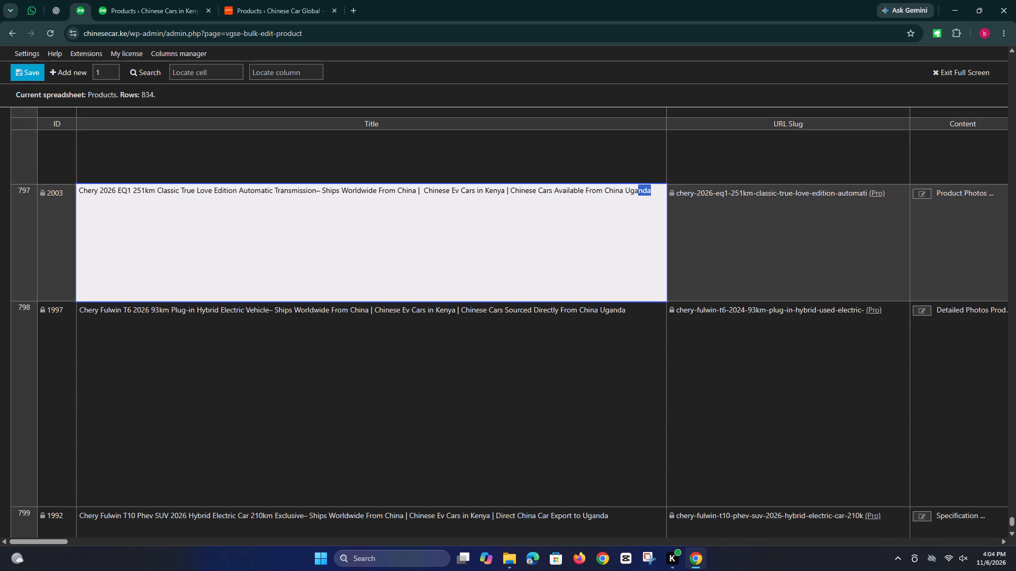
drag(640, 193, 625, 194)
key(ctrl+v)
Change the final country name in the title of product 1997, the Chery Fulwin T6 in row 798, to Kenya.
scroll(608, 231, down, 3)
triple_click(605, 231)
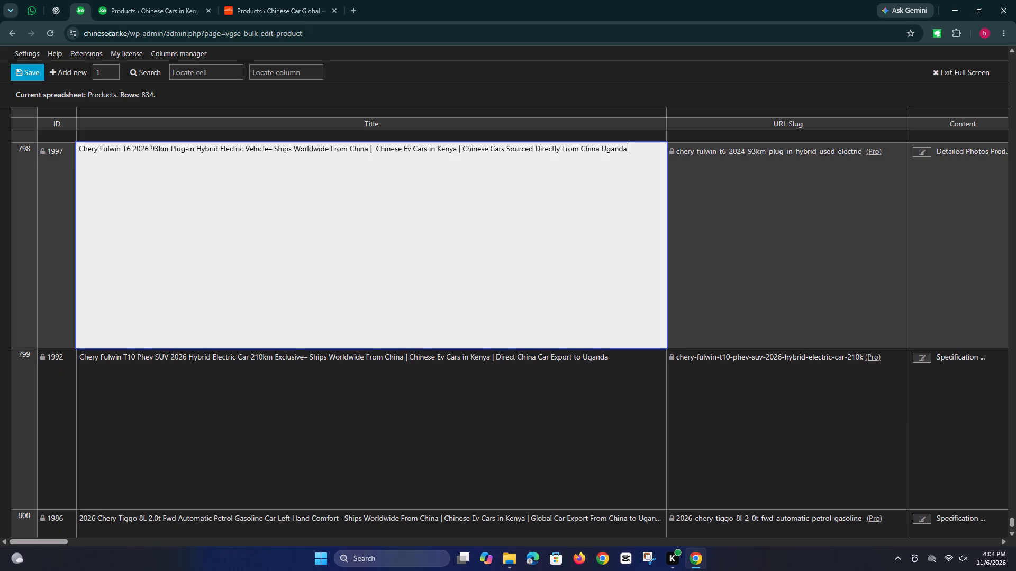
drag(632, 158, 602, 154)
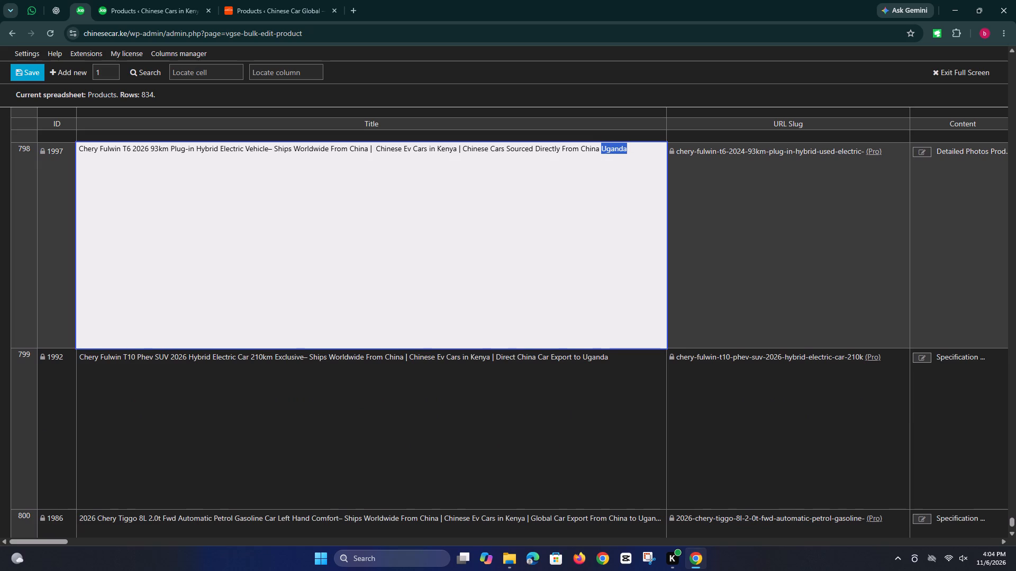
key(ctrl+v)
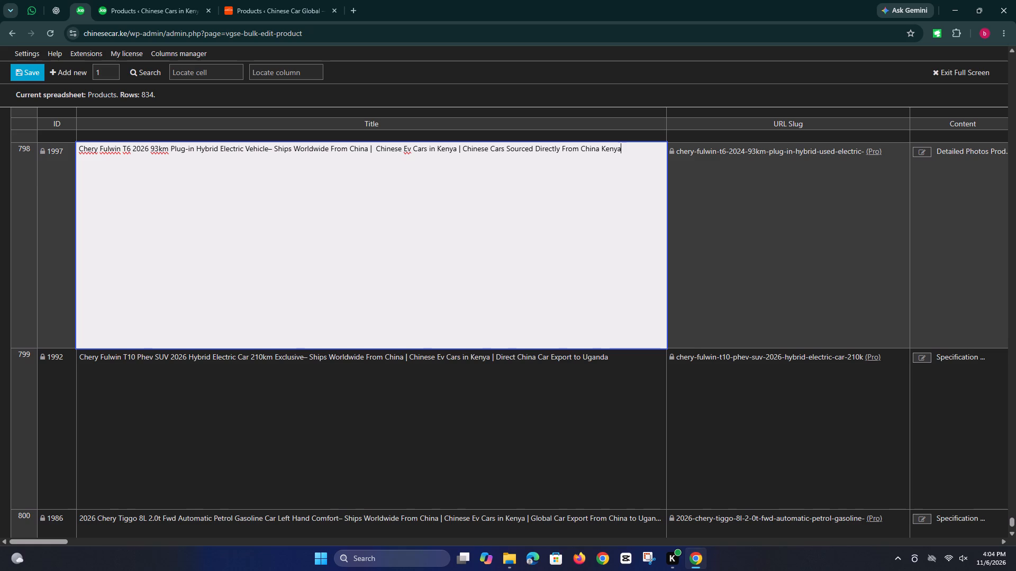
Change the country ending the title of product 1992, the Chery Fulwin T10 in row 799, to Kenya.
scroll(577, 219, down, 3)
triple_click(573, 219)
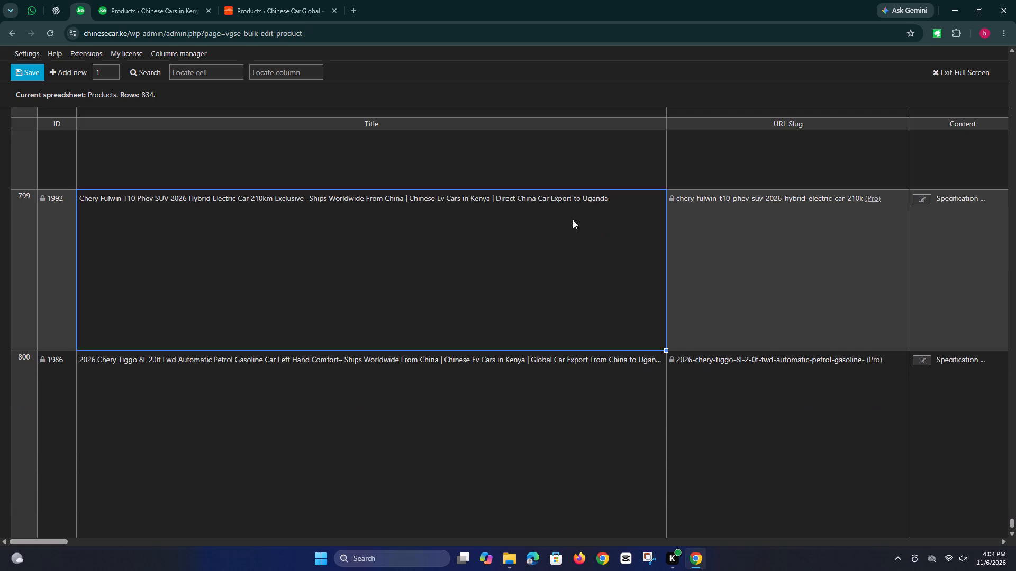
drag(626, 200, 585, 202)
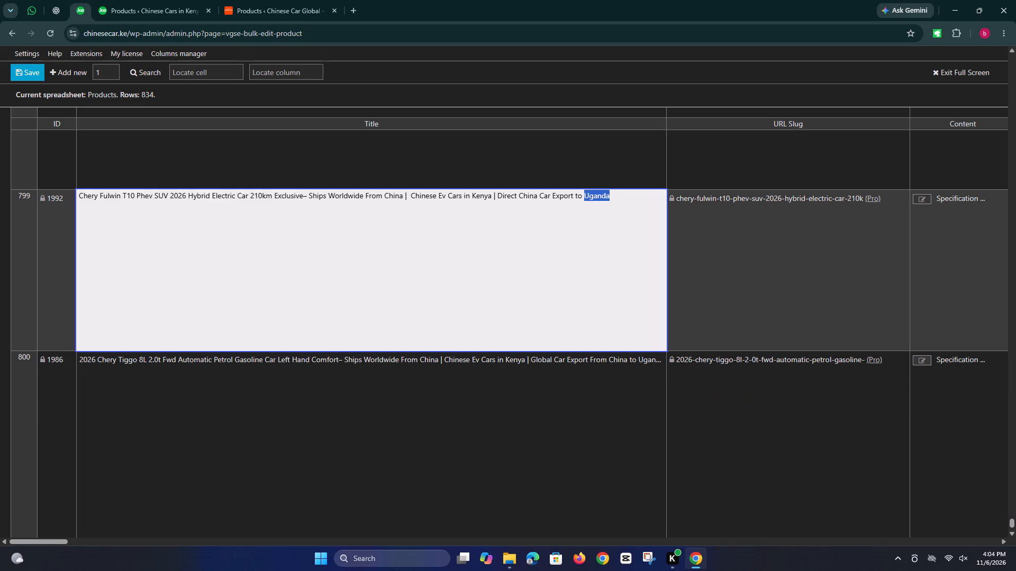
key(ctrl+v)
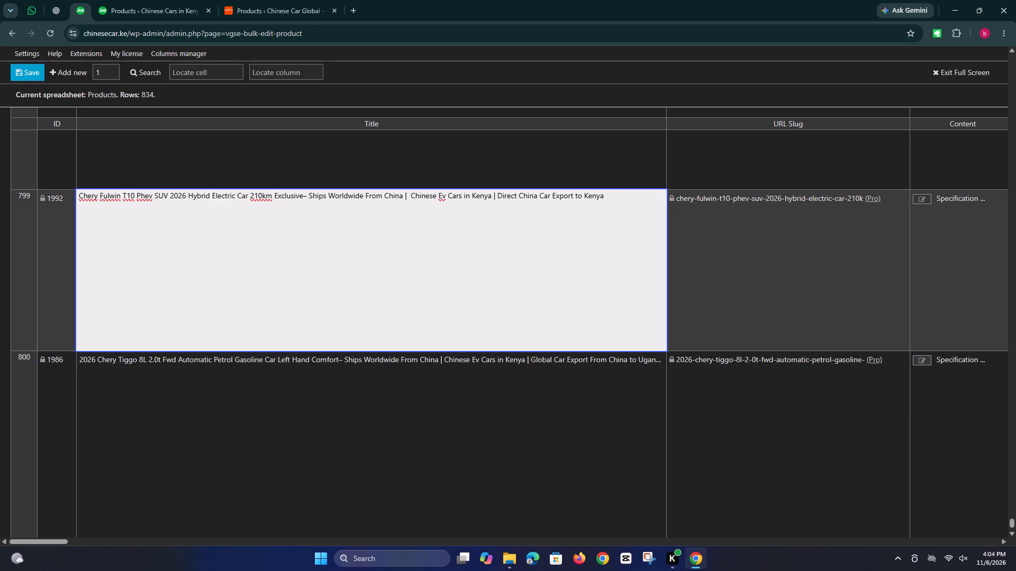
Replace the final country name in the title of product 1986, the Chery Tiggo 8L in row 800, with Kenya.
scroll(585, 202, down, 3)
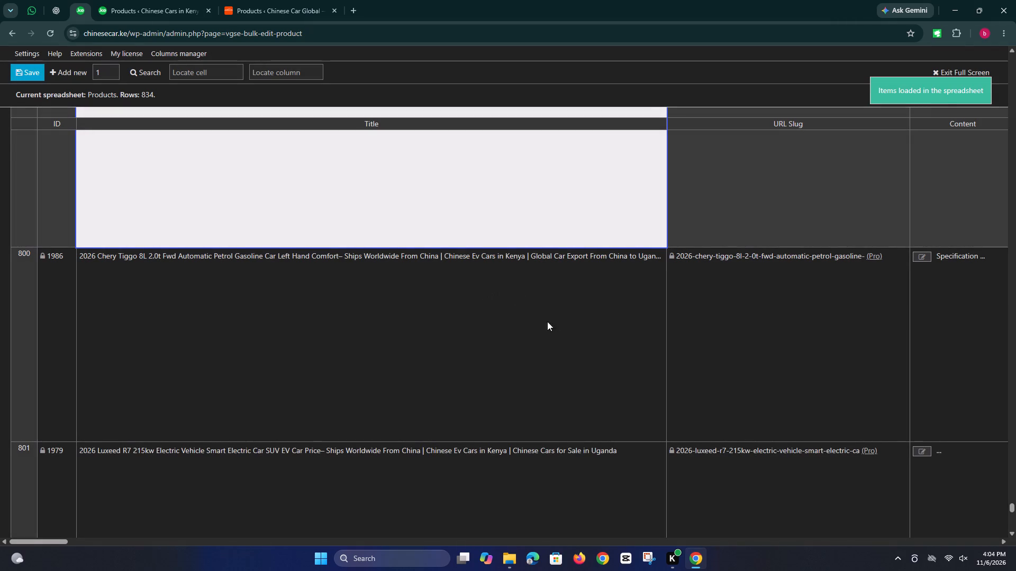
triple_click(533, 318)
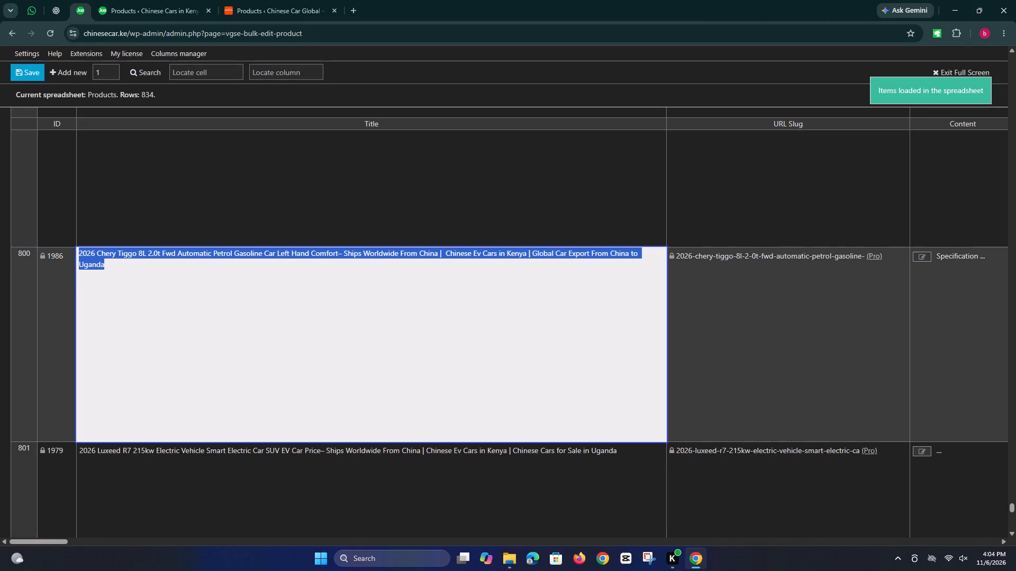
click(115, 269)
drag(120, 269, 80, 271)
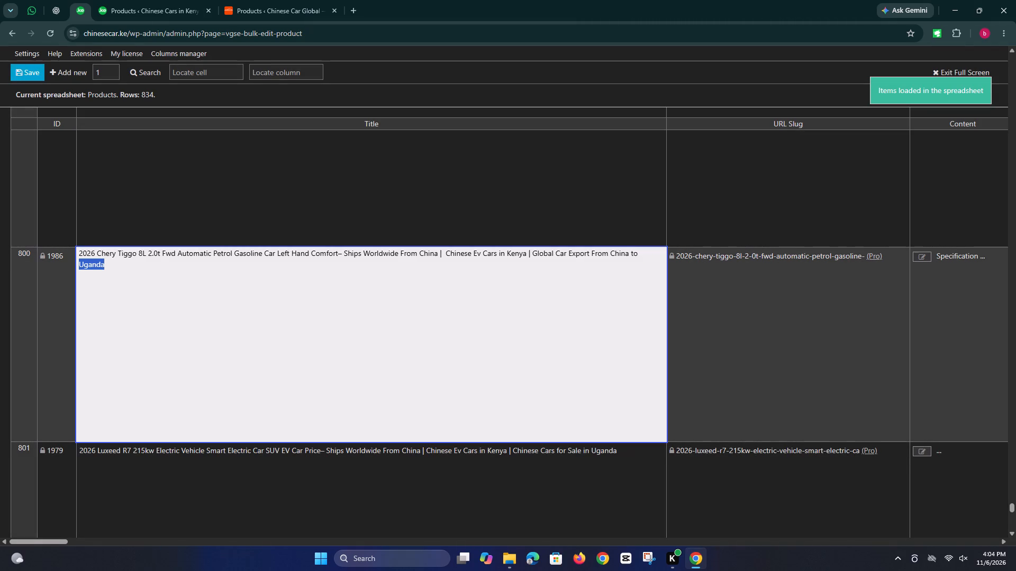
key(ctrl+v)
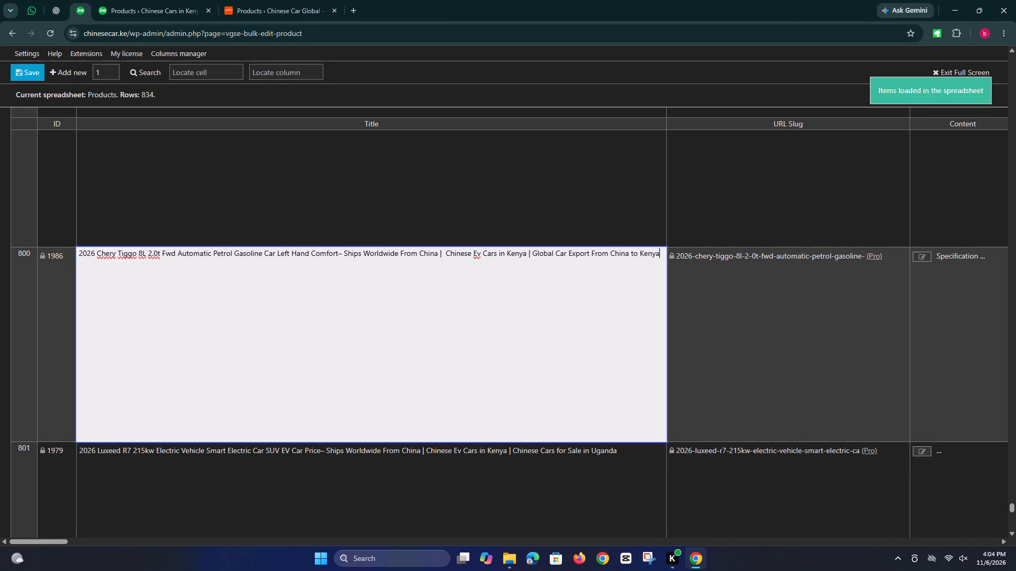
Change the closing country name to Kenya in the title of product 1979, the Luxeed R7 in row 801.
scroll(276, 282, down, 3)
triple_click(240, 319)
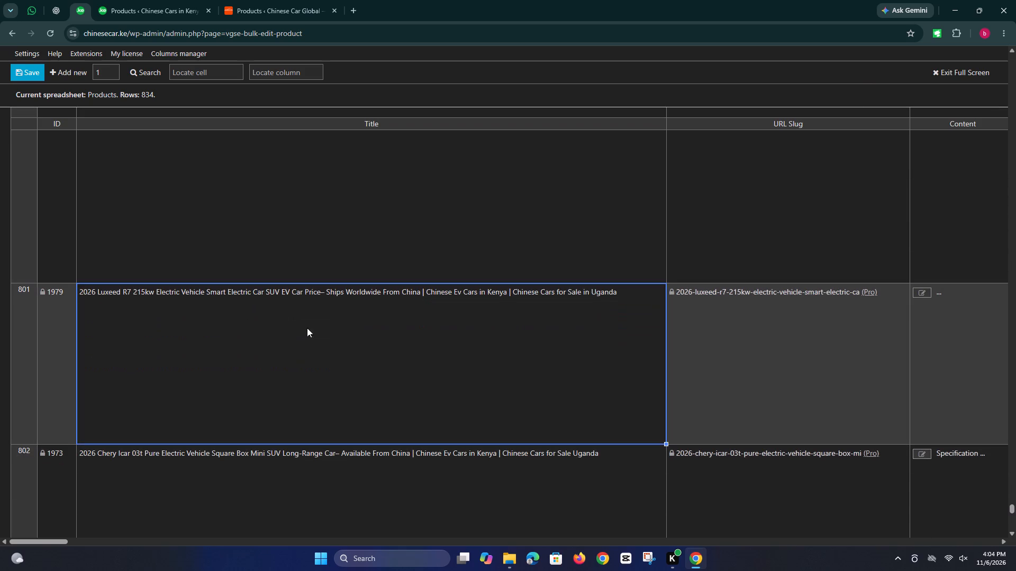
drag(620, 290, 593, 292)
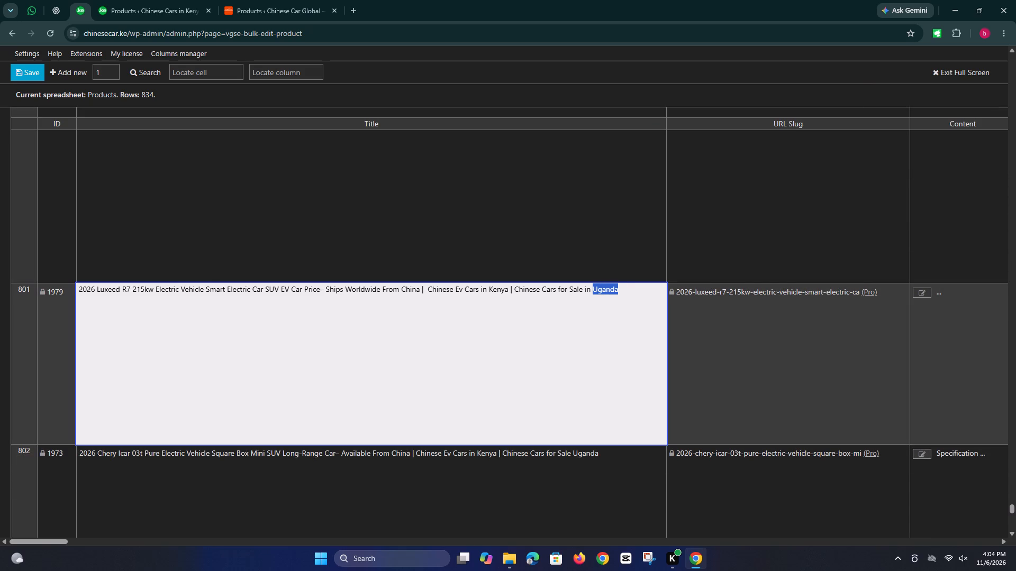
key(ctrl+v)
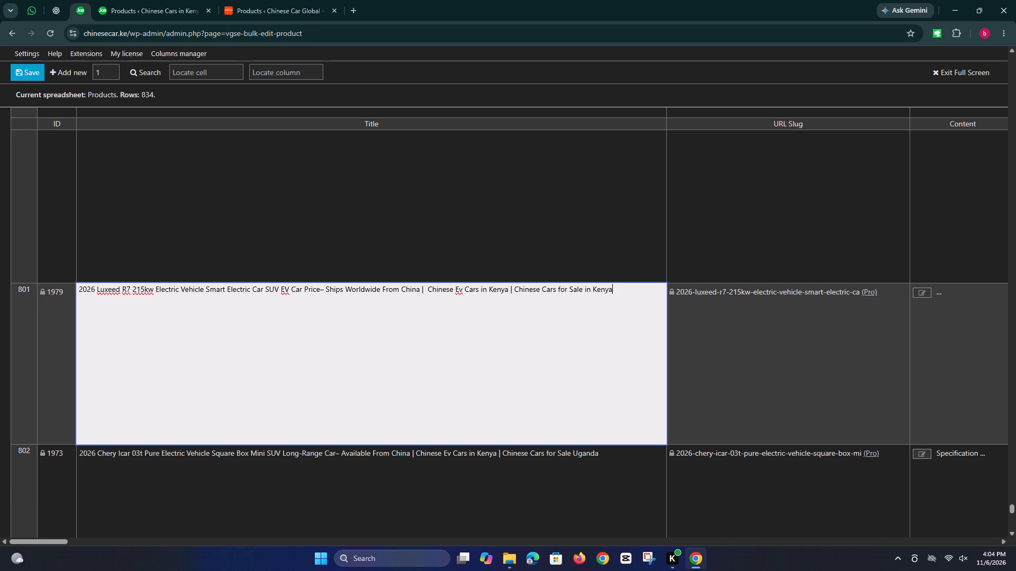
Replace the country at the end of the title of product 1973, the Chery Icar 03t in row 802, with Kenya.
scroll(593, 292, down, 4)
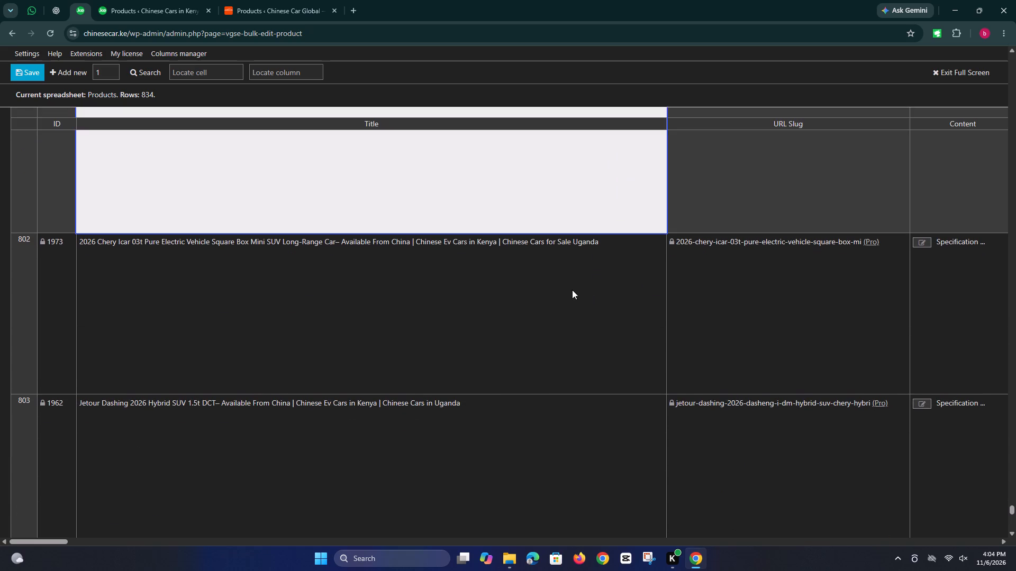
triple_click(572, 290)
drag(601, 242, 577, 241)
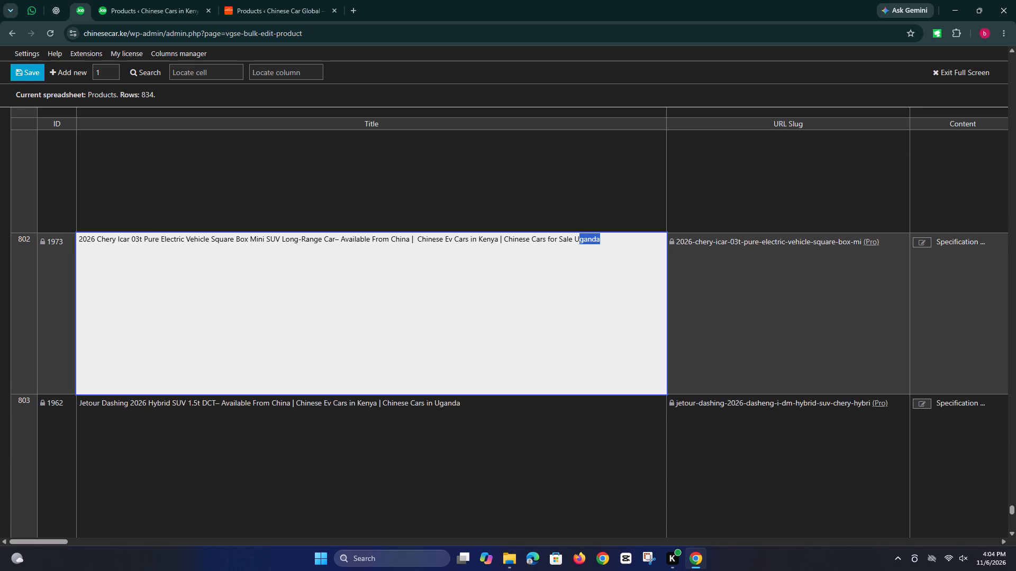
drag(577, 241, 577, 241)
key(ctrl+v)
Change the final country name in the title of product 1962, the Jetour Dashing in row 803, to Kenya.
scroll(577, 241, down, 4)
triple_click(474, 249)
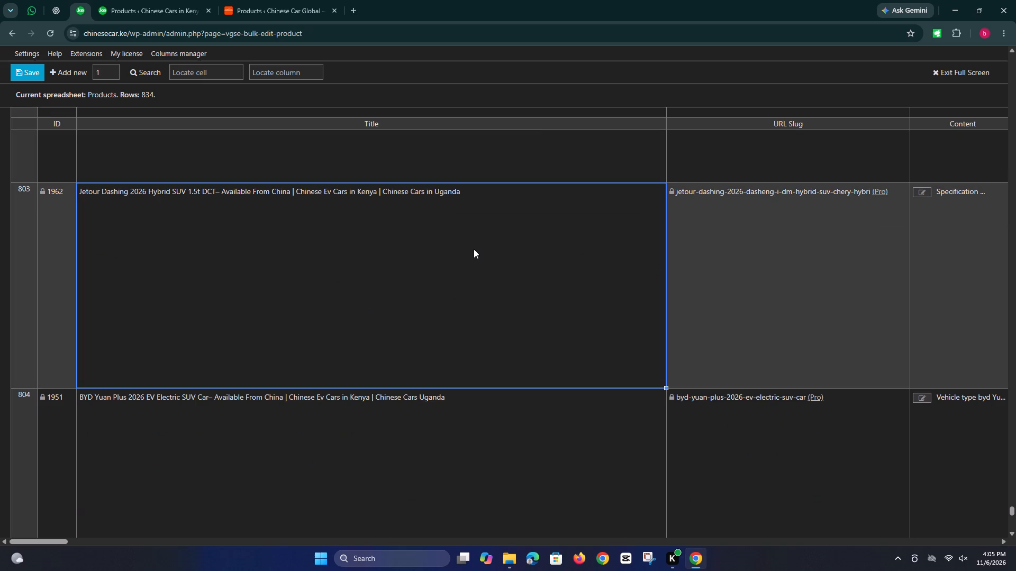
drag(474, 197, 437, 196)
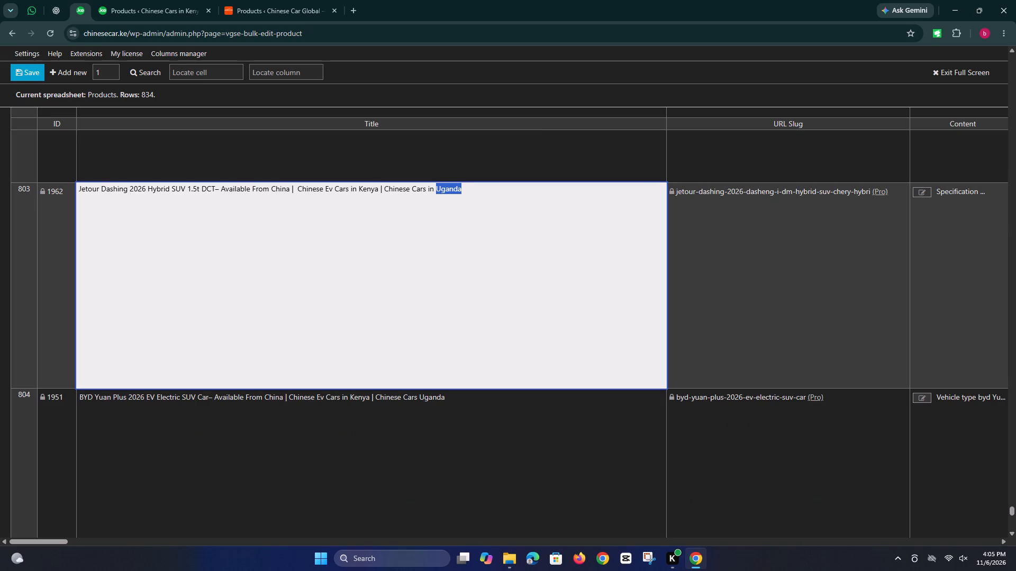
key(ctrl+v)
Make the title of product 1951, the BYD Yuan Plus in row 804, end with Kenya instead of Uganda.
scroll(490, 250, down, 2)
double_click(431, 316)
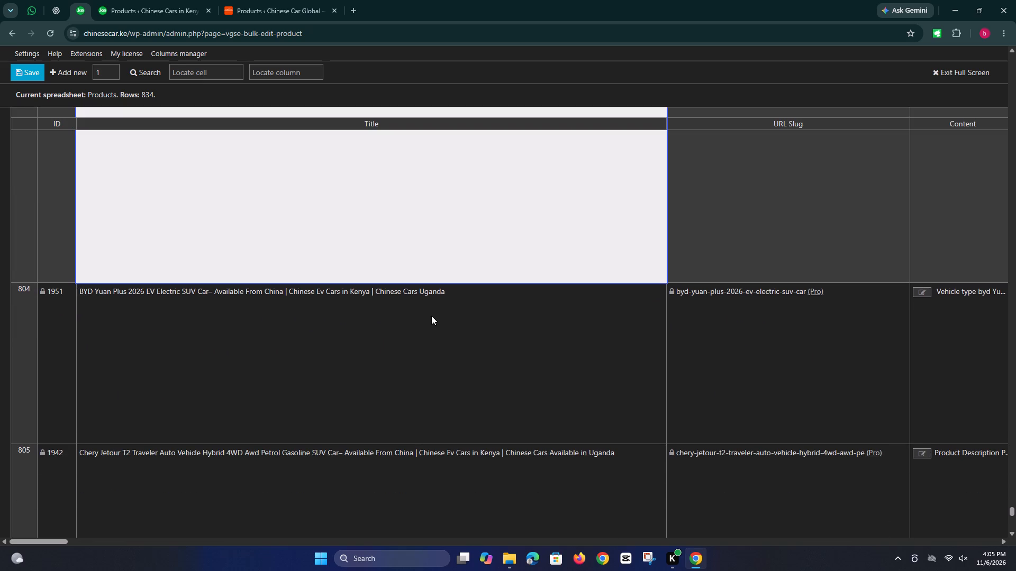
drag(456, 294, 421, 293)
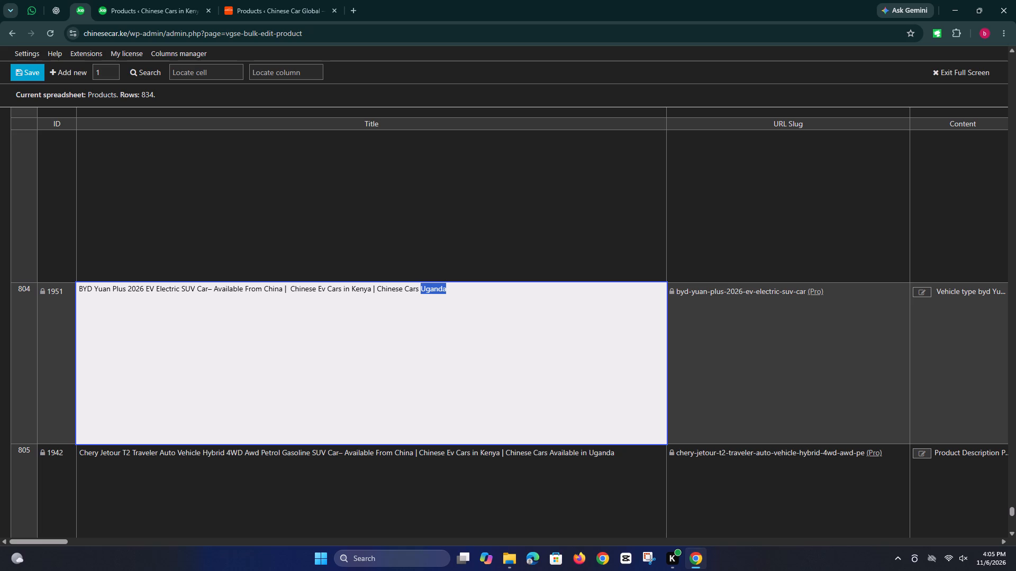
key(ctrl+v)
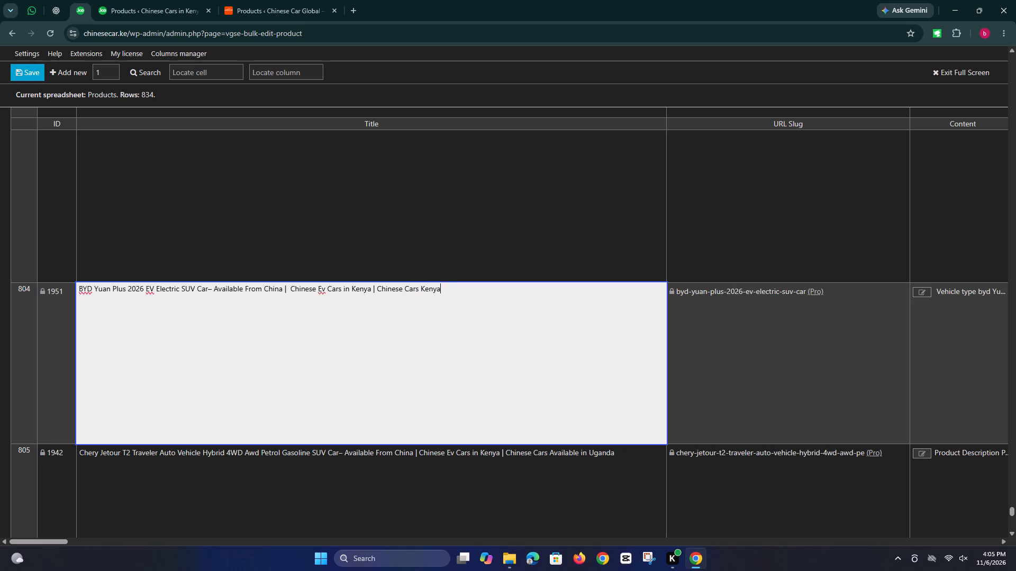
Change the closing country name to Kenya in the title of product 1942, the Chery Jetour T2 Traveler in row 805.
scroll(484, 312, down, 4)
triple_click(484, 312)
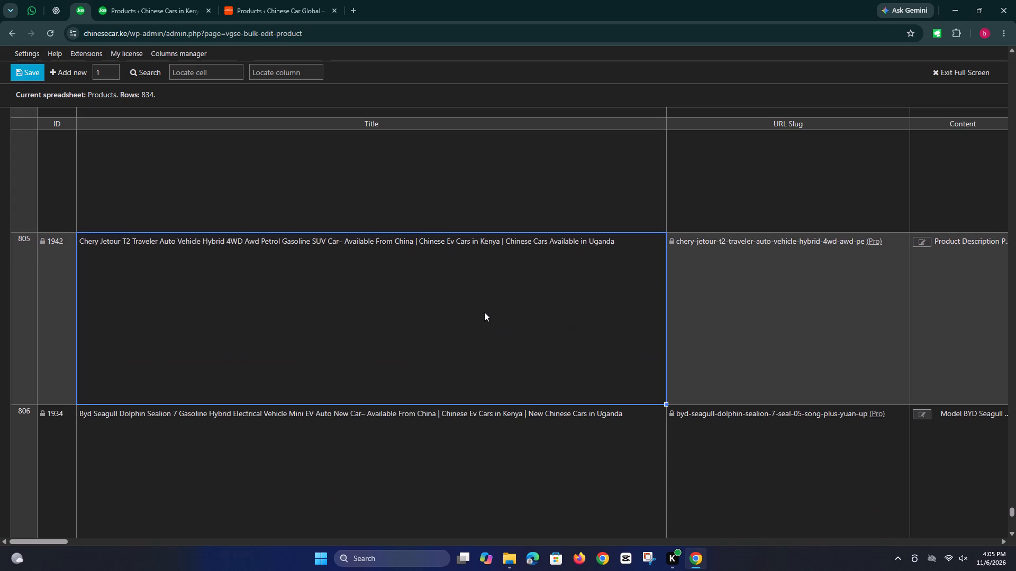
drag(623, 238, 592, 241)
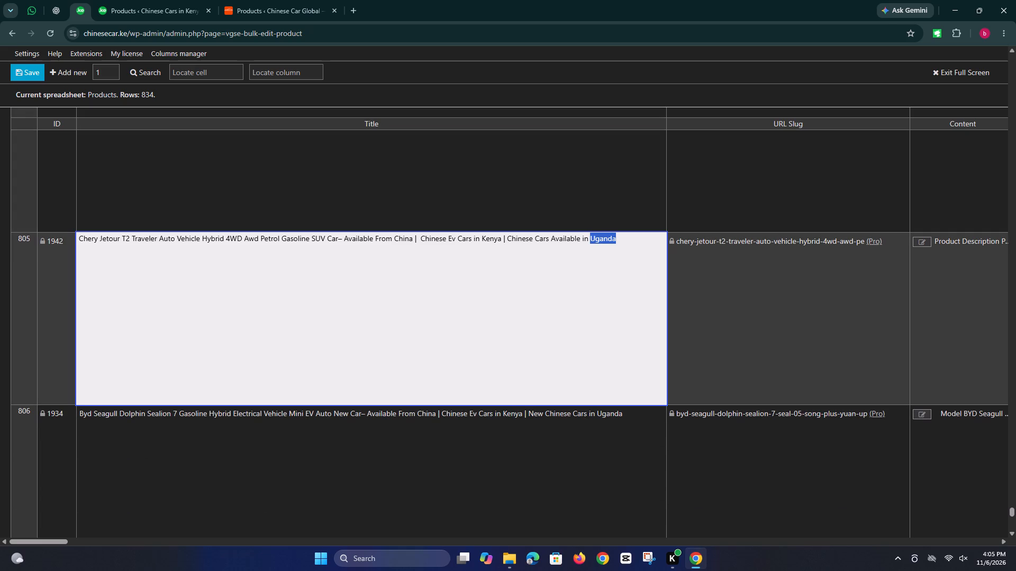
key(ctrl+v)
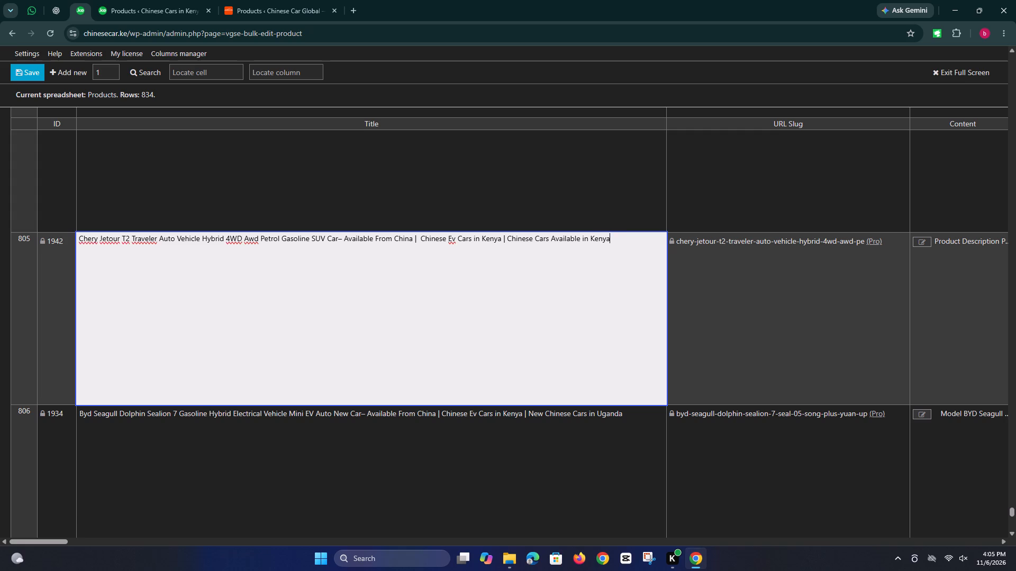
Replace the country ending the title of product 1934, the Byd Seagull Dolphin Sealion 7 in row 806, with Kenya.
scroll(551, 281, down, 4)
triple_click(551, 281)
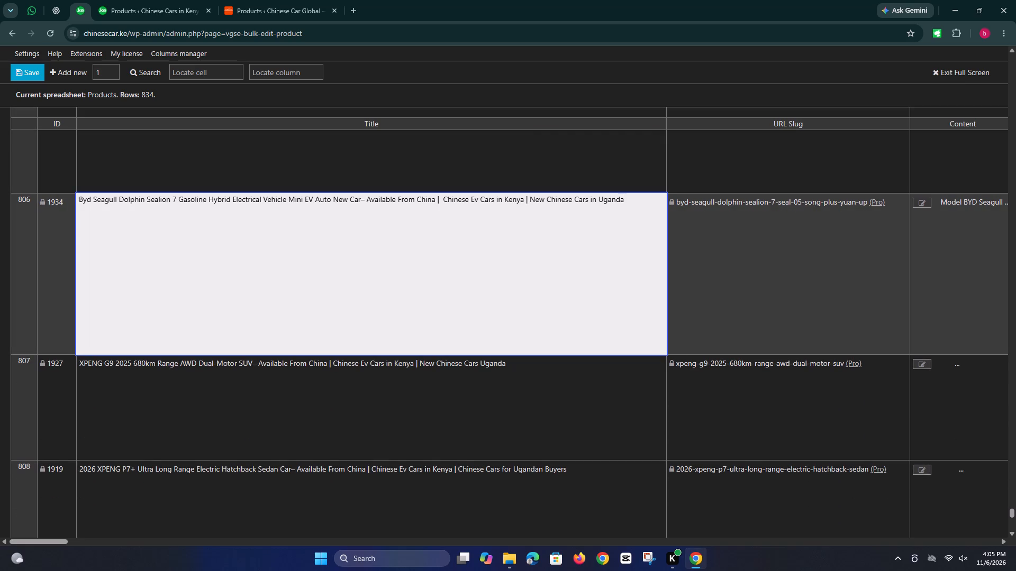
drag(629, 205, 598, 205)
key(ctrl+v)
Change the last word of the title of product 1927, the XPENG G9 680km in row 807, to Kenya.
scroll(567, 228, down, 3)
triple_click(470, 221)
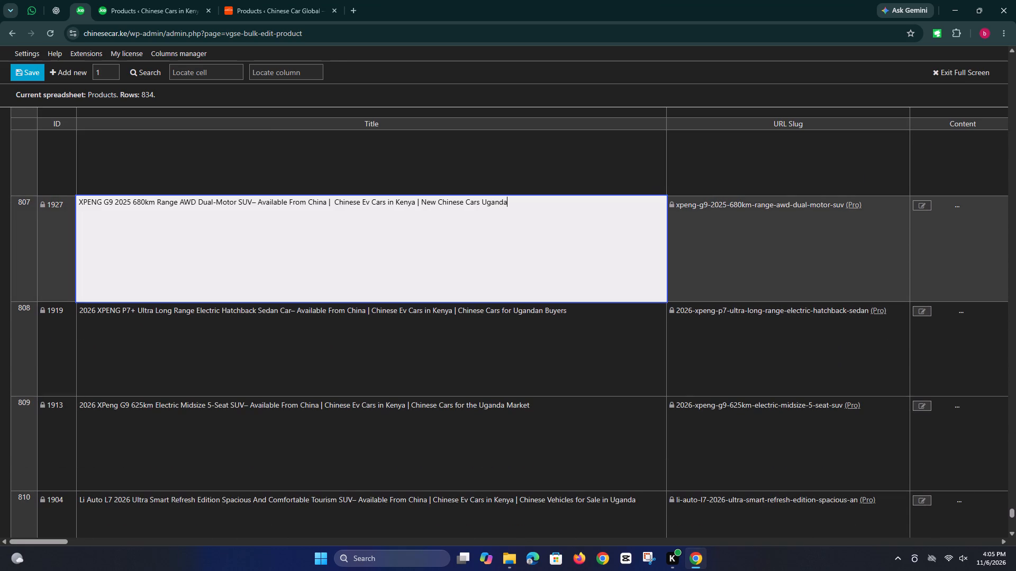
drag(515, 203, 482, 205)
key(ctrl+v)
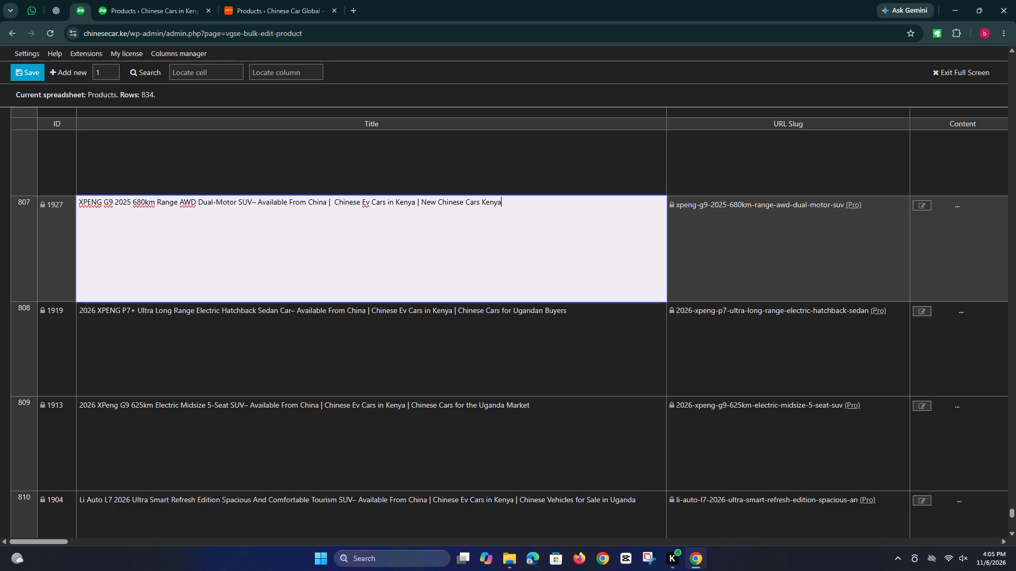
Change Ugandan Buyers to Kenyan Buyers in the title of product 1919, the XPENG P7+ in row 808.
scroll(594, 260, down, 3)
triple_click(549, 196)
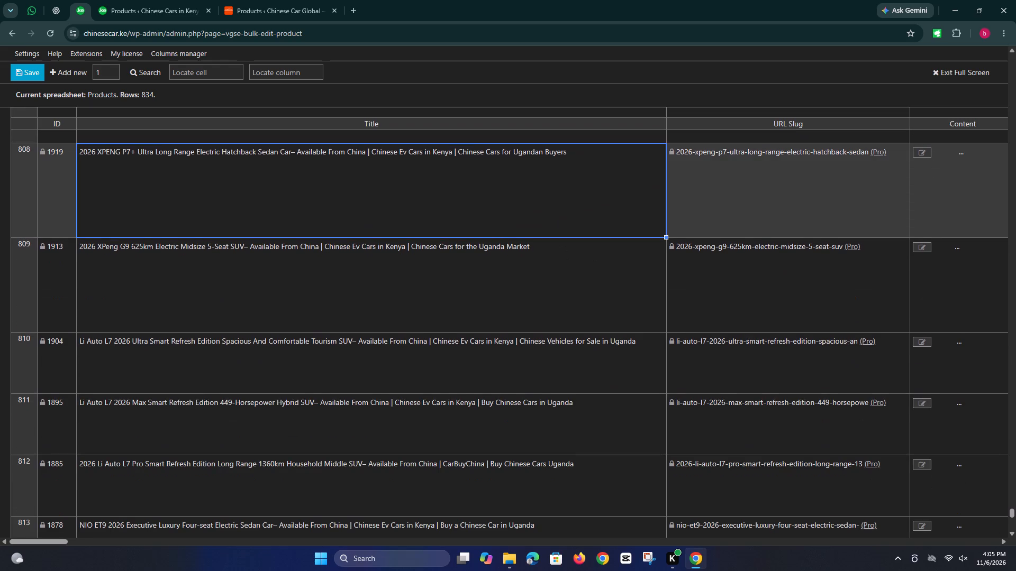
drag(539, 151, 514, 151)
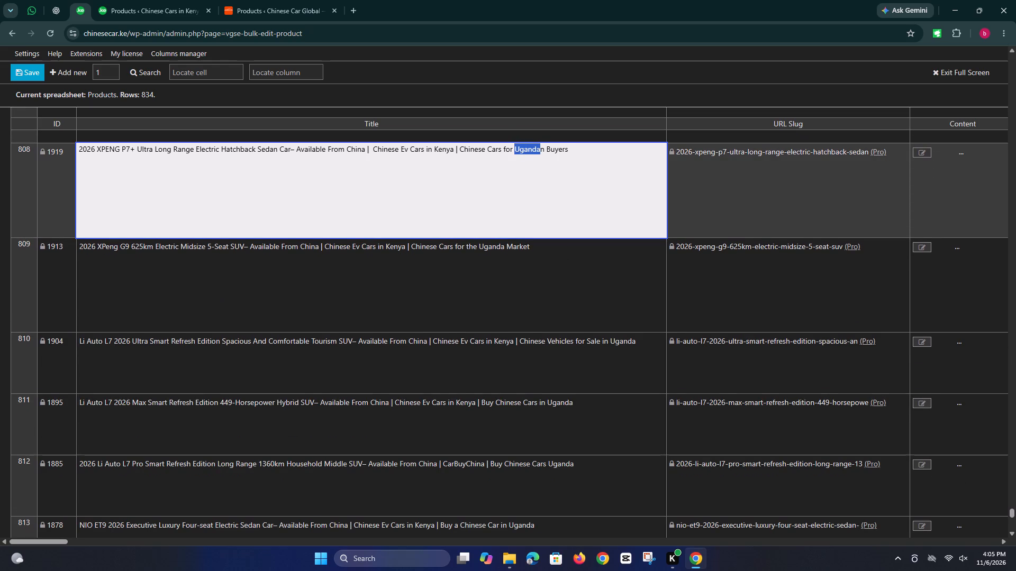
key(ctrl+v)
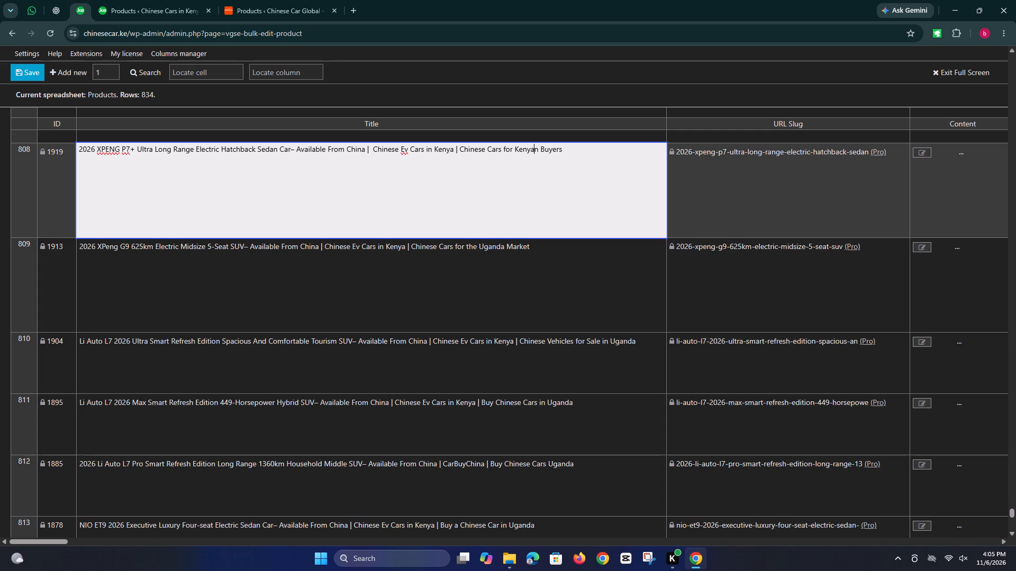
Change the Uganda Market wording to Kenya Market in the title of product 1913, the XPeng G9 625km in row 809.
double_click(492, 266)
drag(506, 244, 480, 243)
key(ctrl+v)
Replace the country at the end of the title of product 1904, the Li Auto L7 Ultra in row 810, with Kenya.
scroll(543, 259, down, 2)
triple_click(532, 259)
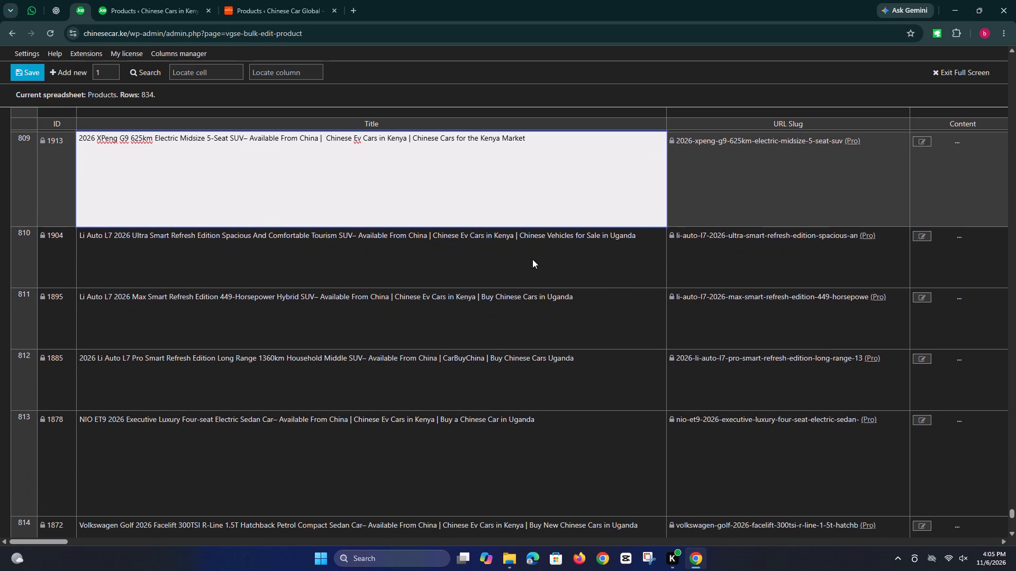
drag(637, 237, 613, 238)
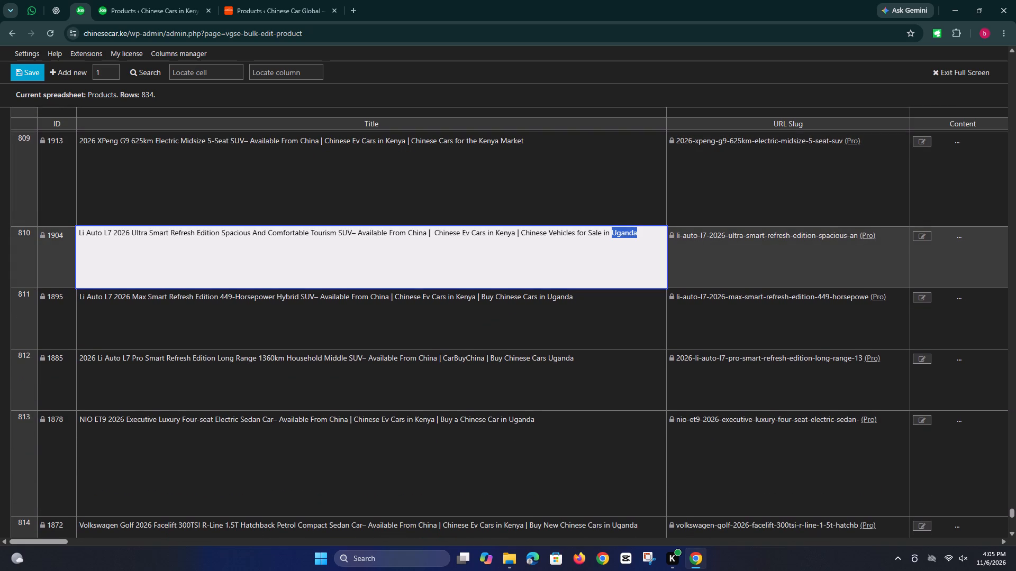
drag(613, 238, 613, 238)
key(ctrl+v)
Change the final country name in the title of product 1895, the Li Auto L7 Max in row 811, to Kenya.
double_click(559, 322)
drag(580, 297, 550, 296)
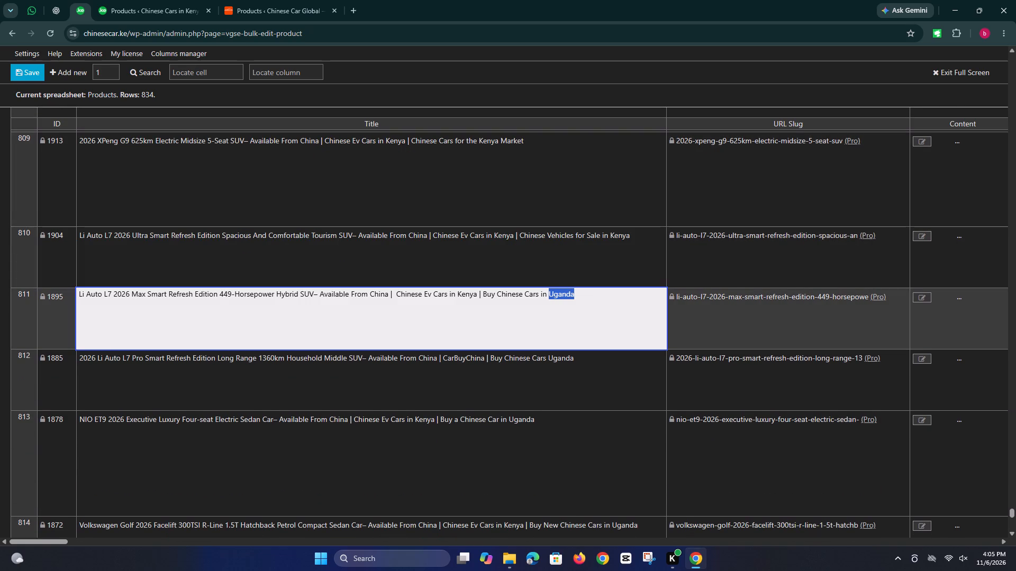
key(ctrl+v)
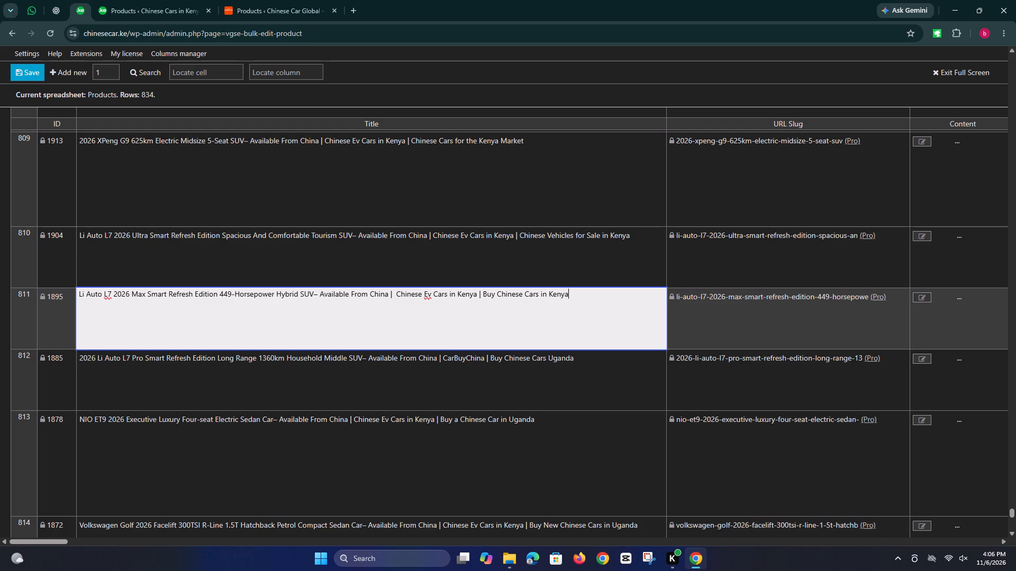
Change the closing country name to Kenya in the title of product 1885, the Li Auto L7 Pro in row 812.
scroll(558, 297, down, 3)
triple_click(458, 225)
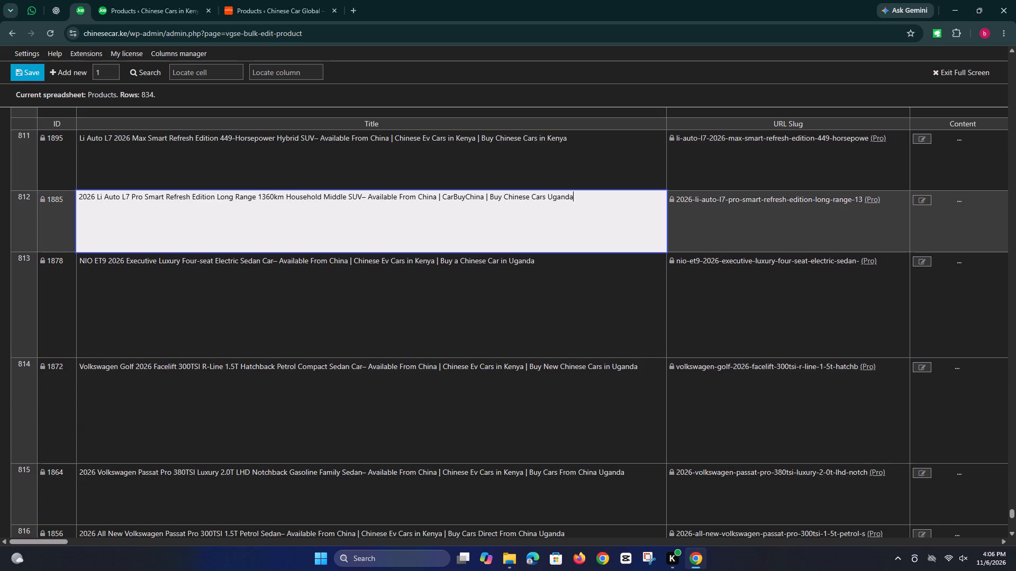
drag(583, 197, 550, 200)
key(ctrl+v)
Replace the phrase between the vertical bars in product 1885's title, row 812, with Chinese Ev Cars in Kenya copied from row 811.
double_click(460, 151)
drag(477, 137, 471, 136)
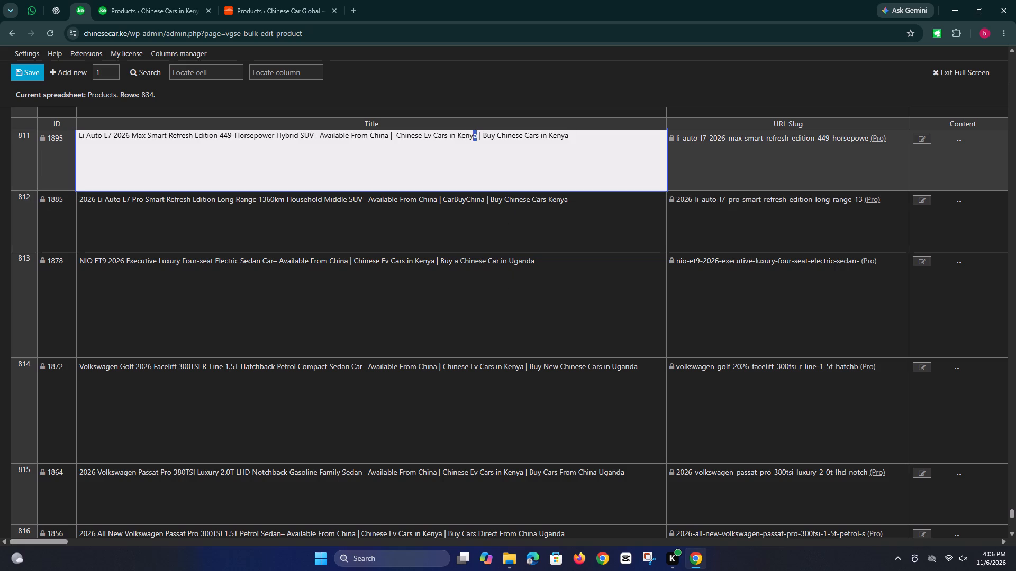
drag(471, 136, 397, 141)
right_click(418, 136)
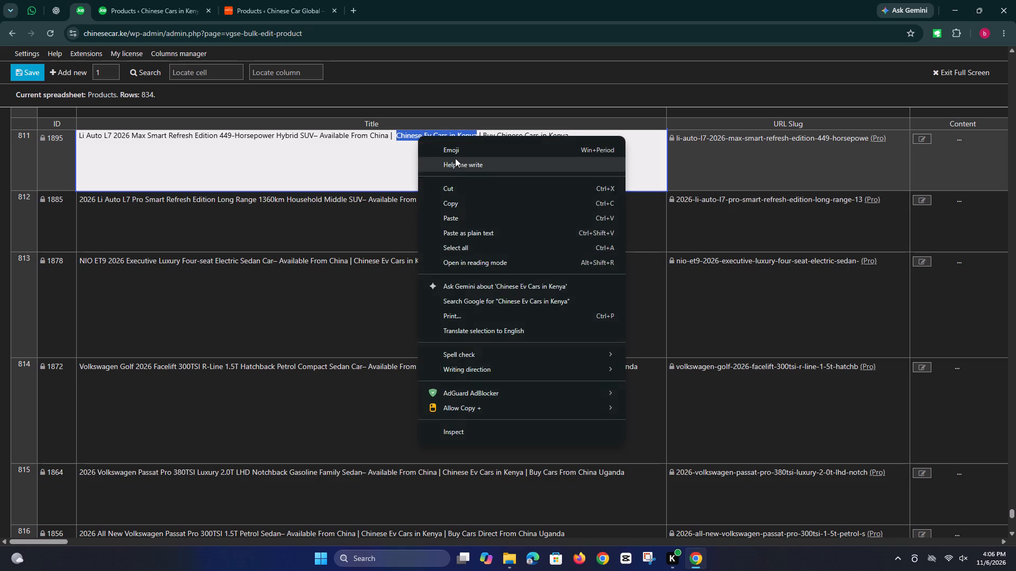
click(461, 204)
double_click(477, 215)
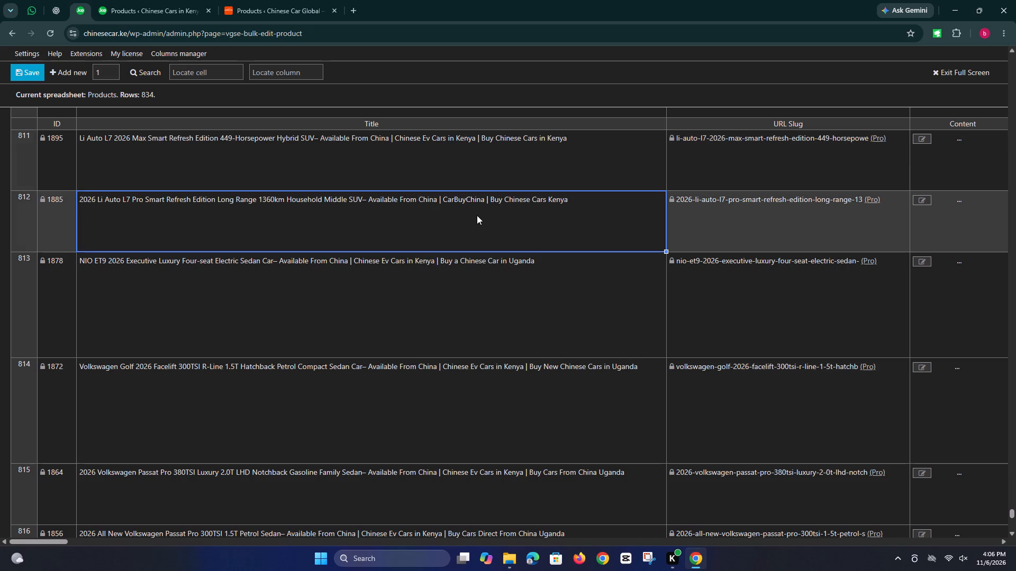
click(482, 198)
drag(483, 198, 474, 198)
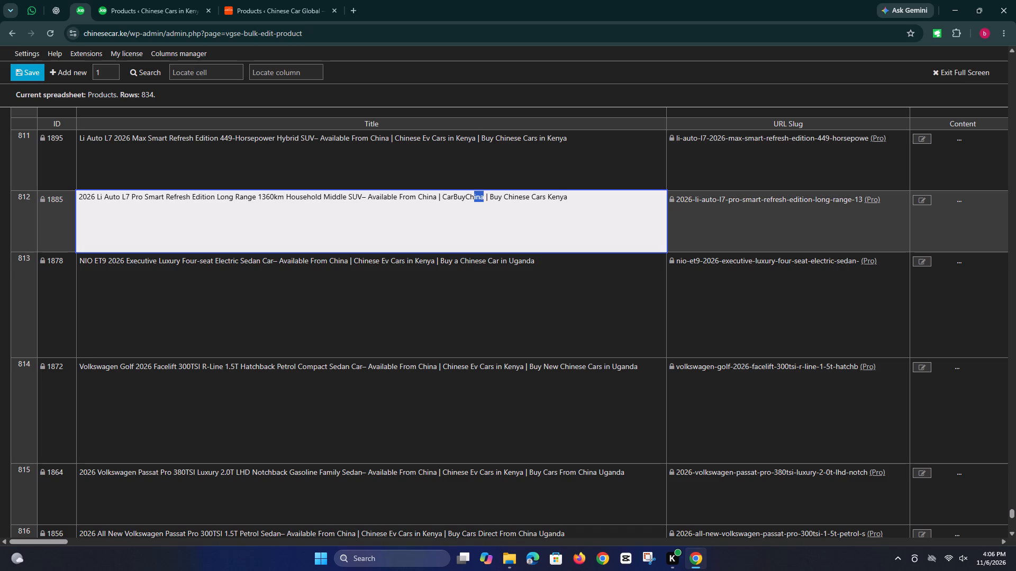
drag(474, 198, 444, 199)
right_click(452, 198)
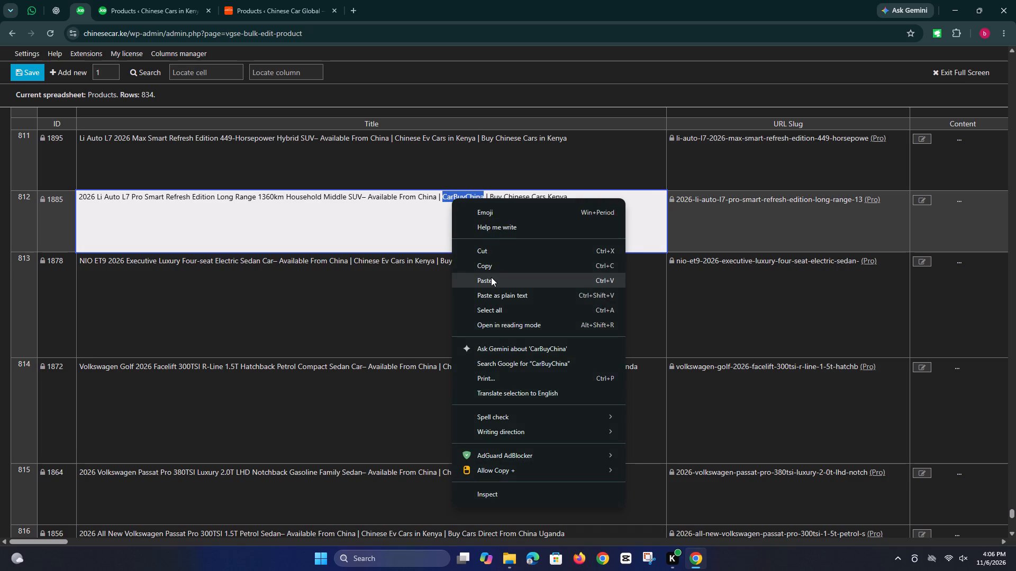
click(491, 278)
Copy Kenya from the end of row 812's title and paste it over the closing country of product 1878, the NIO ET9 in row 813.
double_click(584, 211)
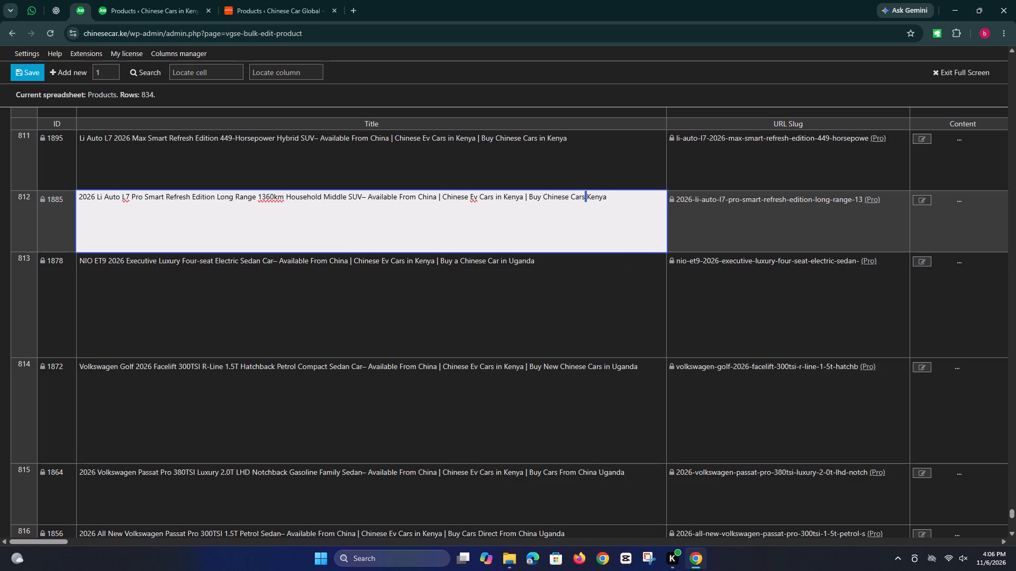
drag(607, 198, 530, 197)
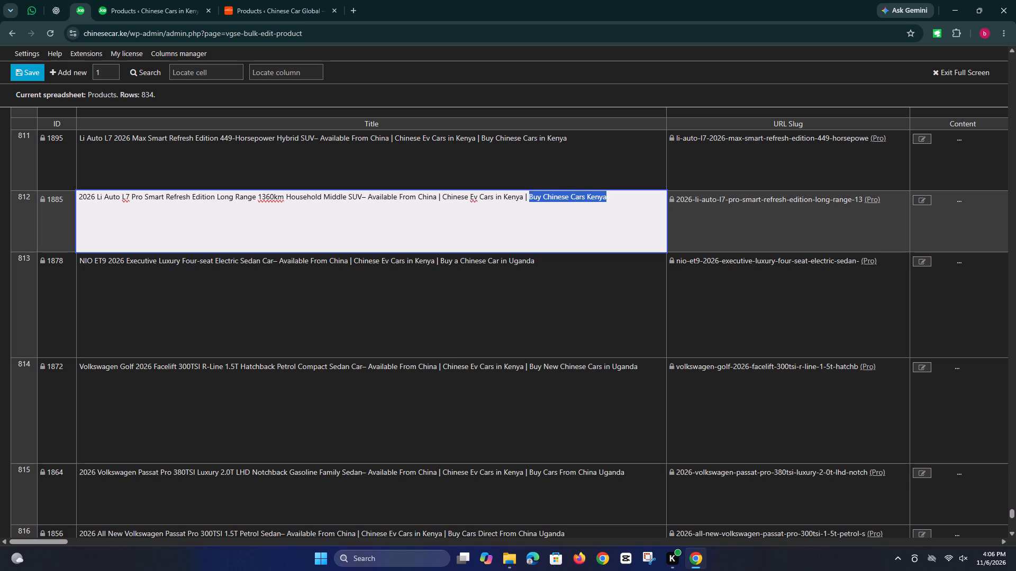
click(624, 205)
drag(616, 201, 610, 200)
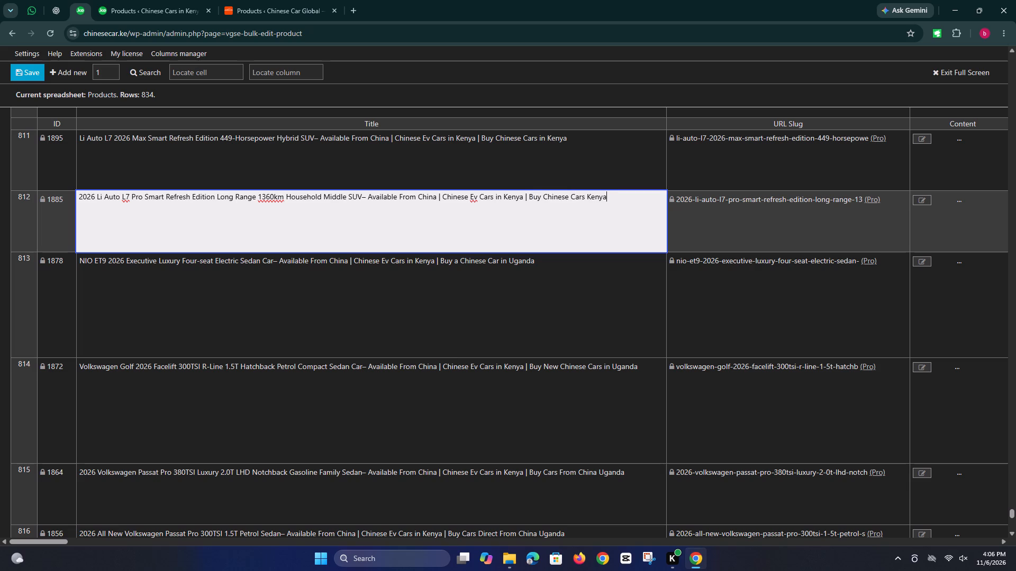
drag(610, 200, 588, 198)
right_click(594, 197)
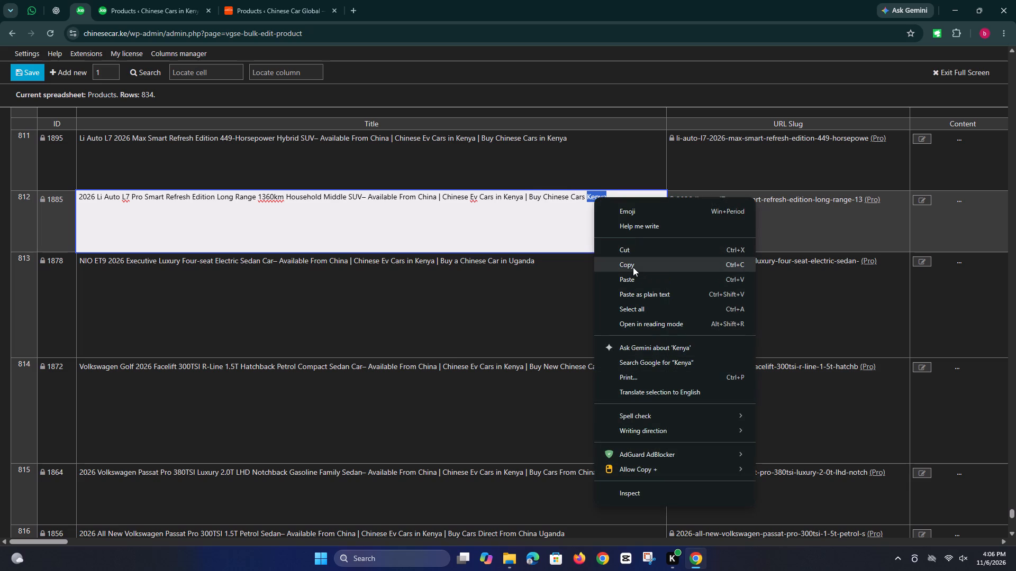
click(633, 267)
scroll(563, 240, down, 2)
triple_click(491, 185)
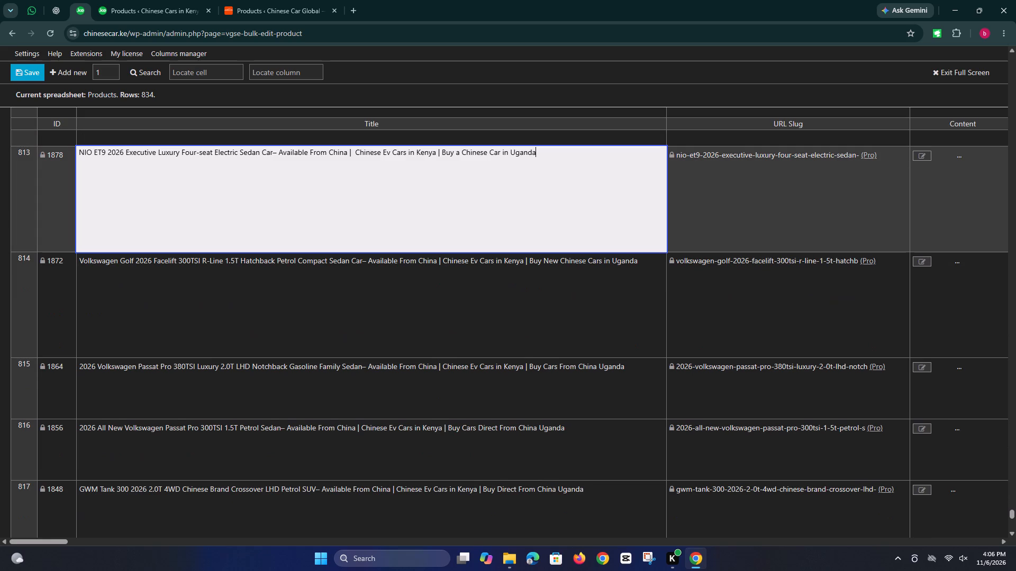
drag(541, 155, 512, 156)
right_click(521, 153)
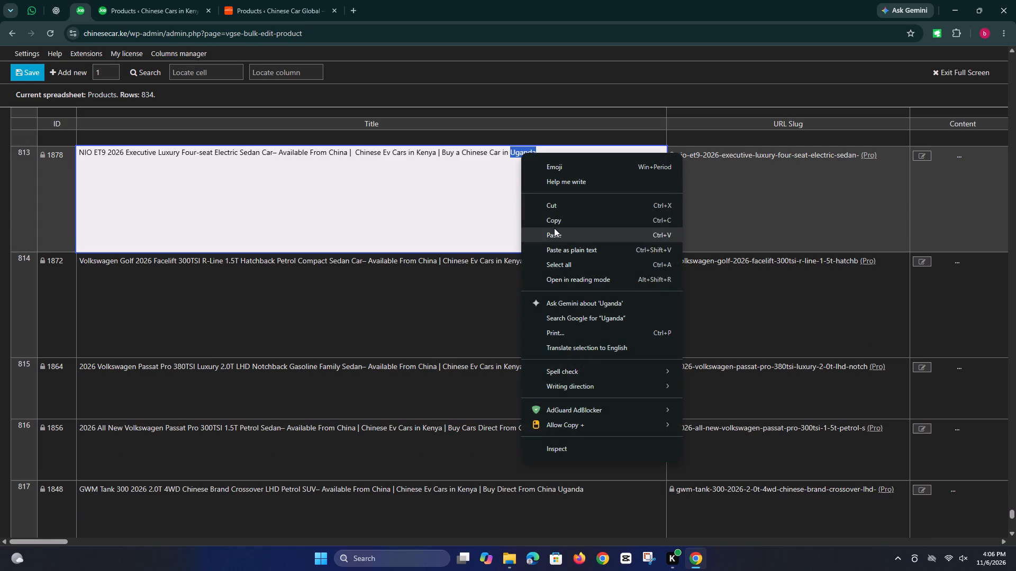
click(556, 234)
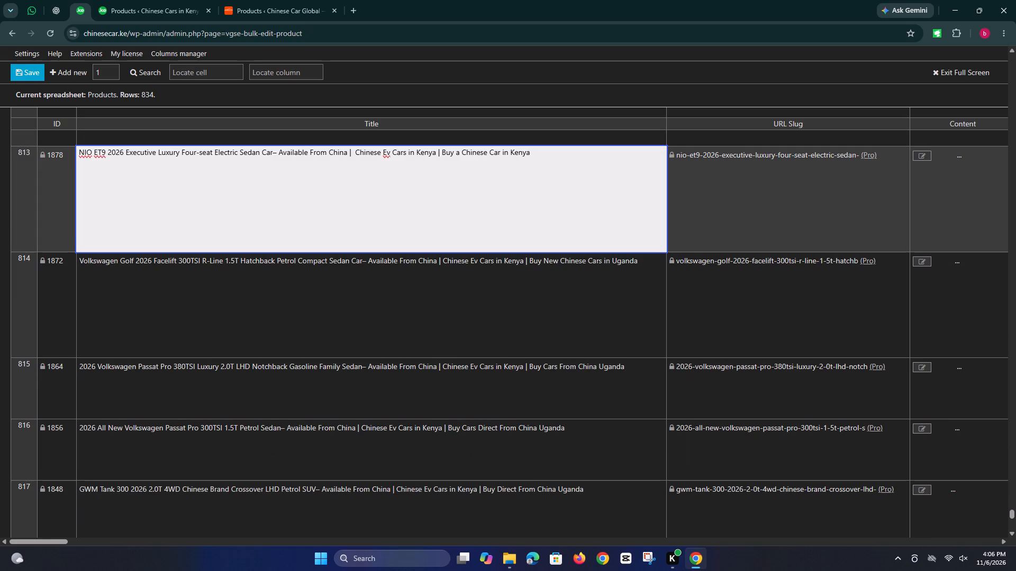
Change the closing country name to Kenya in the title of product 1872, the Volkswagen Golf in row 814.
scroll(570, 229, down, 1)
triple_click(561, 229)
drag(642, 208, 642, 207)
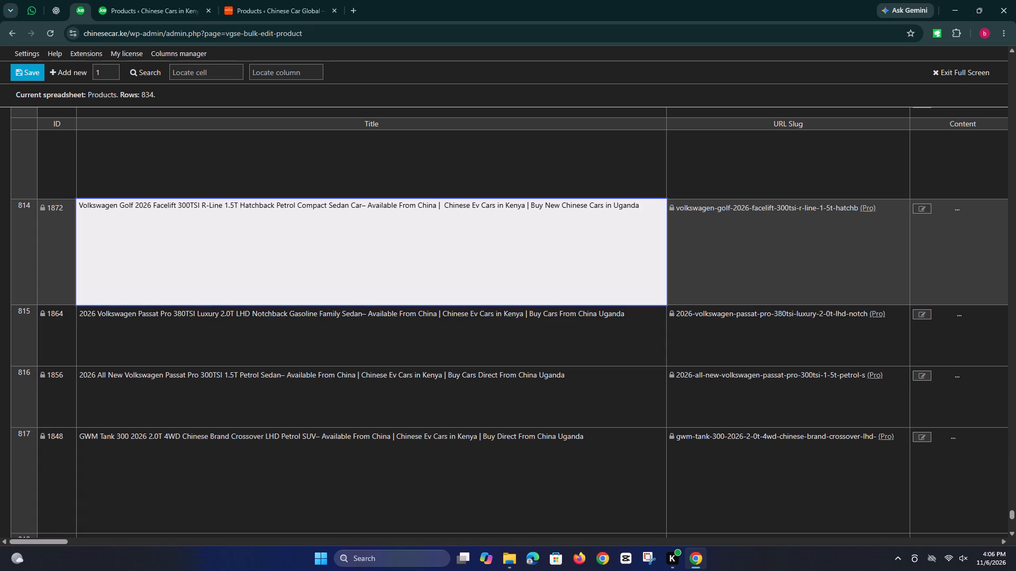
drag(642, 207, 616, 207)
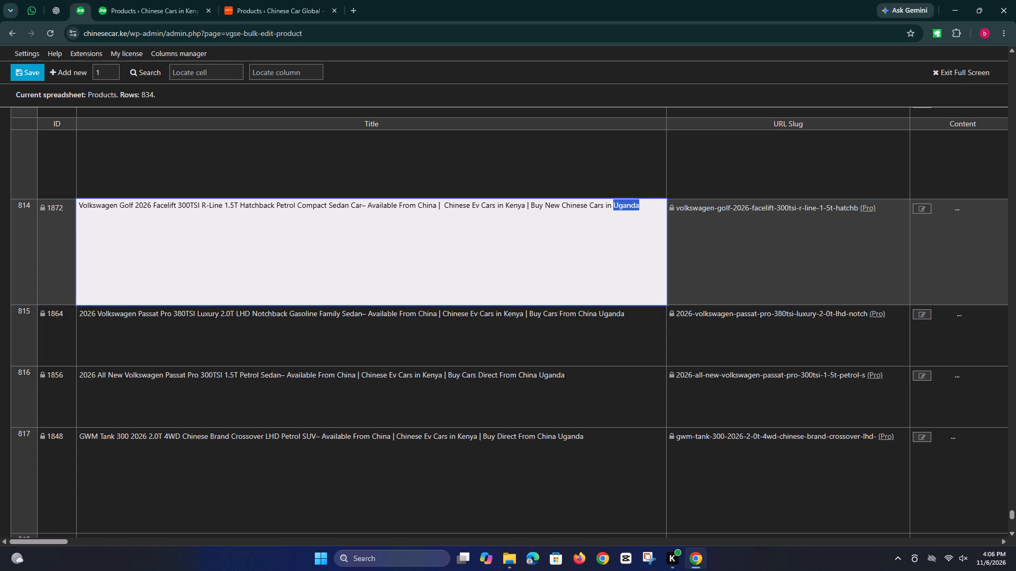
right_click(621, 207)
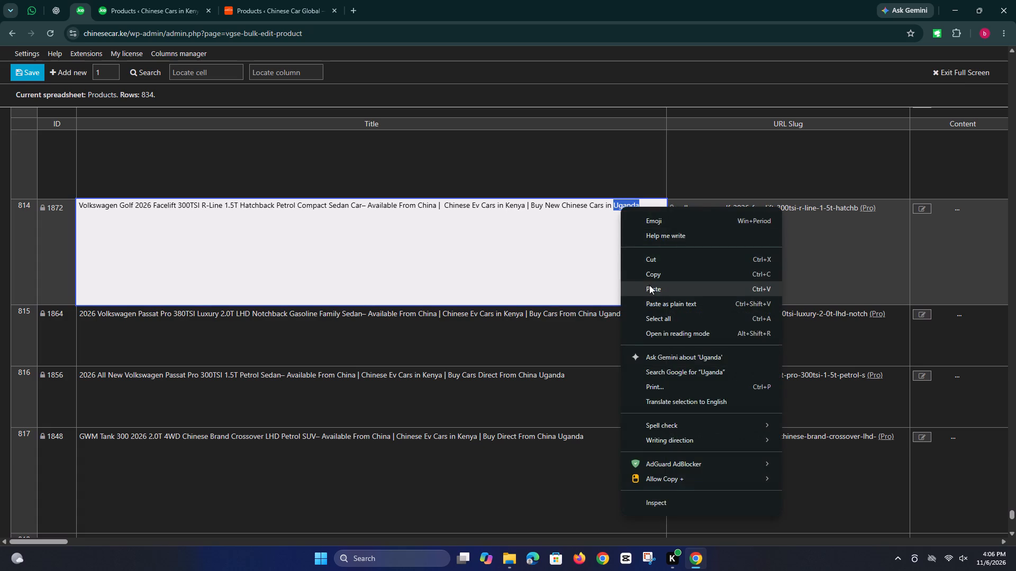
click(651, 288)
Replace the final country name with Kenya in the title of product 1864, the Volkswagen Passat Pro 380TSI in row 815.
double_click(596, 348)
drag(631, 316, 599, 315)
click(629, 312)
drag(629, 312, 603, 311)
right_click(609, 311)
right_click(609, 311)
click(647, 85)
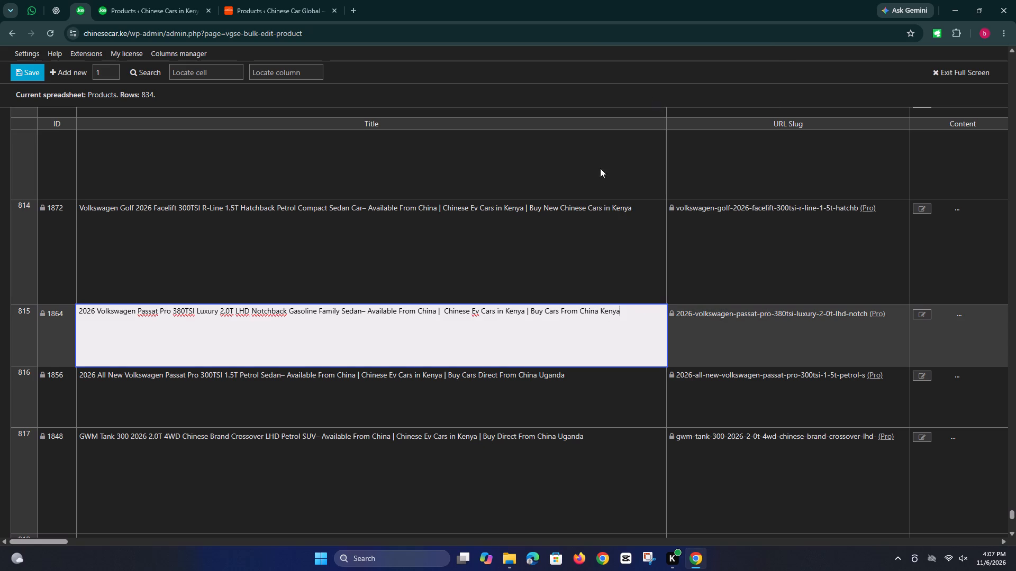
Change the country at the end of the title of product 1856, the Volkswagen Passat Pro 300TSI in row 816, to Kenya.
scroll(550, 224, down, 4)
triple_click(506, 188)
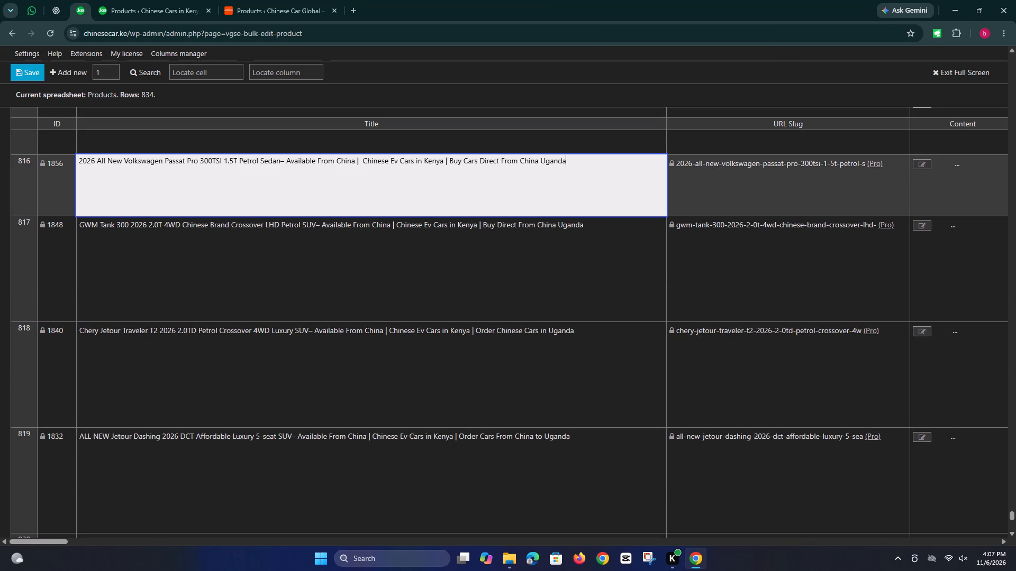
drag(576, 164, 542, 164)
right_click(549, 162)
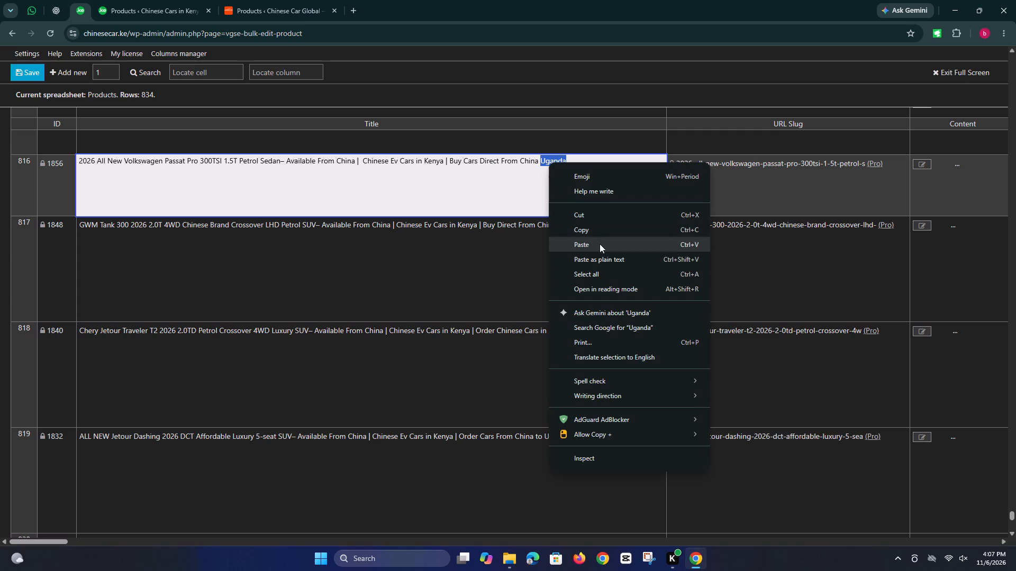
click(597, 247)
Replace the country ending the title of product 1848, the GWM Tank 300 in row 817, with Kenya.
double_click(546, 288)
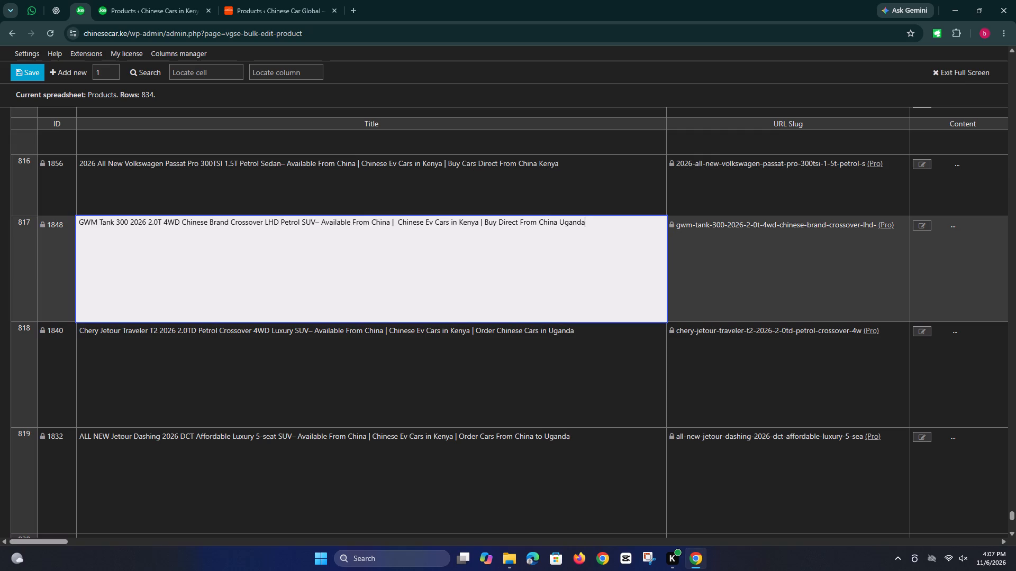
drag(589, 227, 558, 226)
click(586, 222)
drag(589, 223, 574, 223)
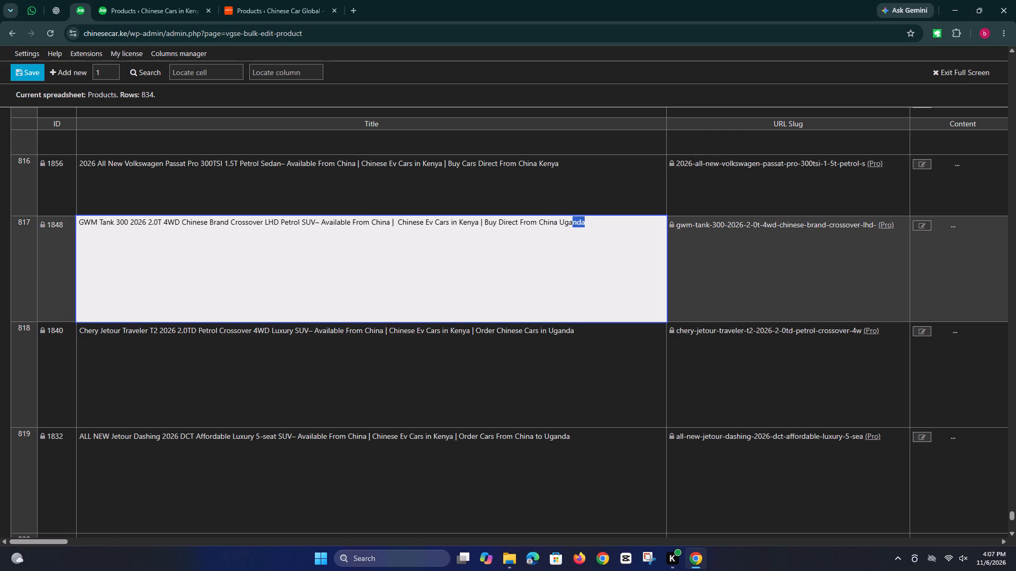
drag(574, 223, 560, 223)
right_click(570, 223)
click(610, 305)
Set the closing country to Kenya in the title of product 1840, the Chery Jetour Traveler T2 2.0TD in row 818.
scroll(540, 269, down, 3)
triple_click(500, 241)
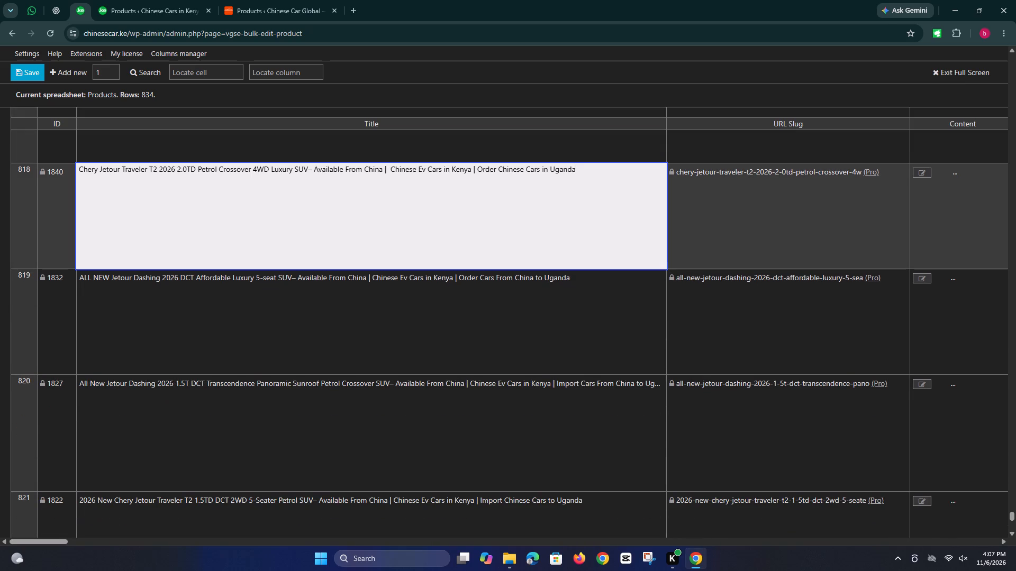
drag(578, 171, 551, 175)
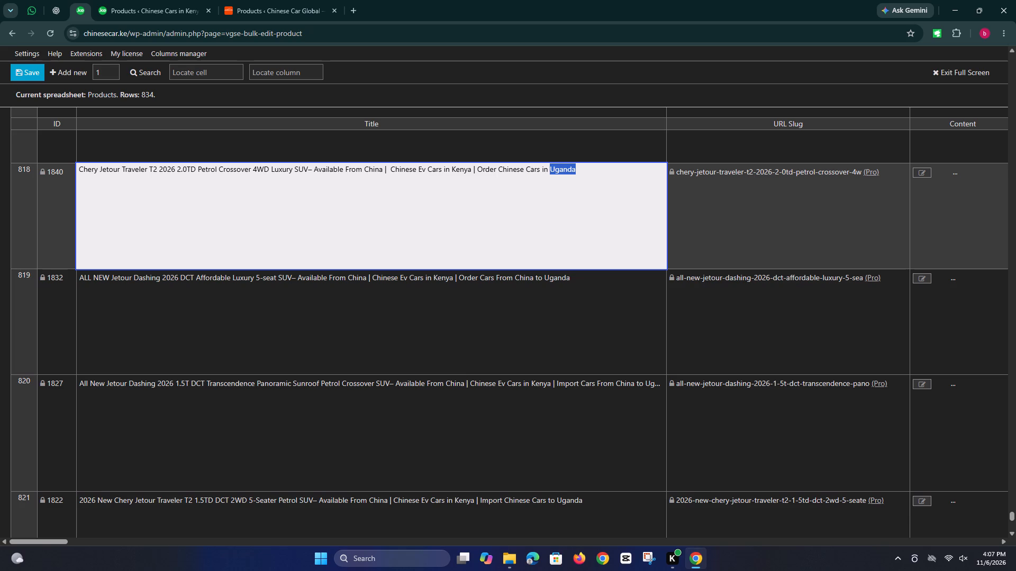
right_click(560, 171)
right_click(560, 171)
click(605, 256)
Change the final country name to Kenya in the title of product 1832, the Jetour Dashing Affordable Luxury in row 819.
double_click(580, 293)
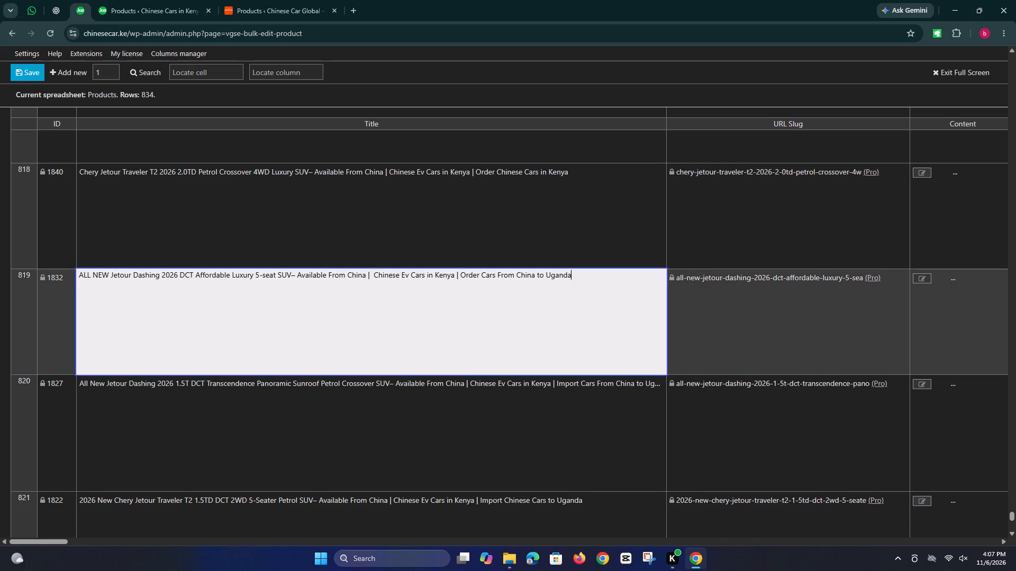
drag(579, 279, 546, 278)
right_click(555, 275)
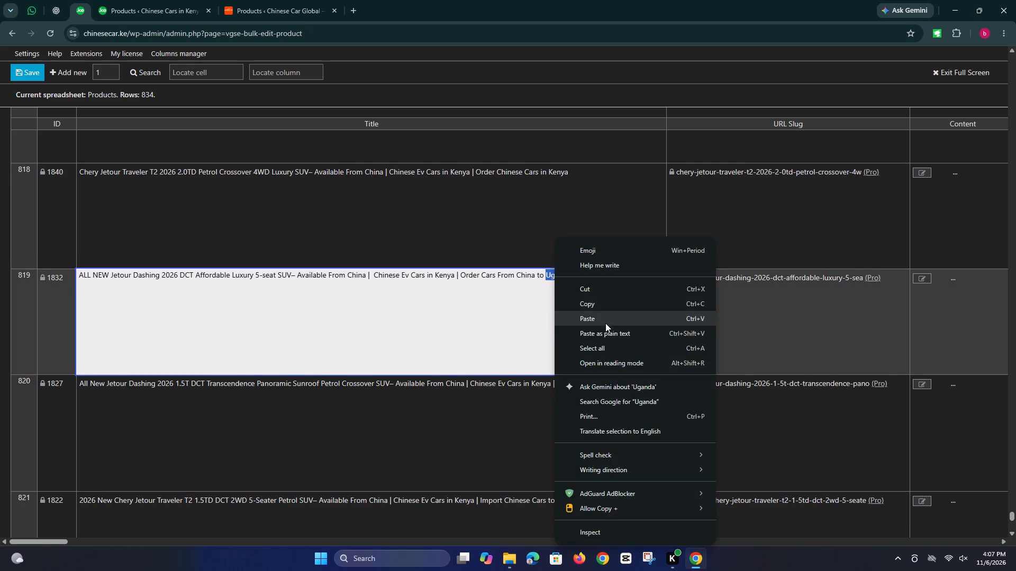
click(606, 318)
Replace the country at the end of the title of product 1827, the Jetour Dashing 1.5T DCT in row 820, with Kenya.
scroll(564, 247, down, 3)
triple_click(527, 268)
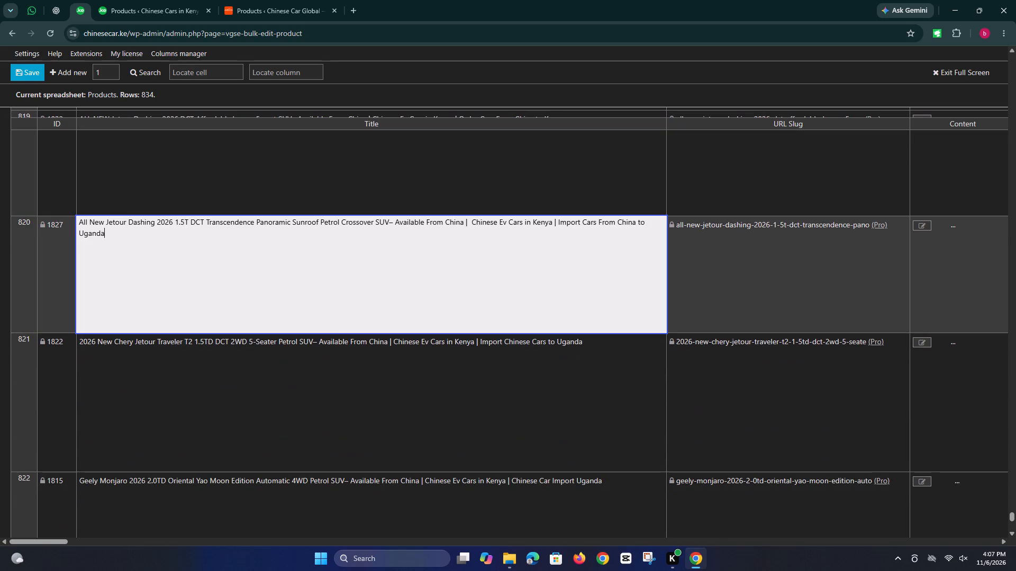
drag(117, 238, 79, 238)
right_click(88, 234)
click(124, 315)
Change the closing country name to Kenya in the title of product 1822, the Chery Jetour Traveler T2 1.5TD in row 821.
scroll(449, 269, down, 2)
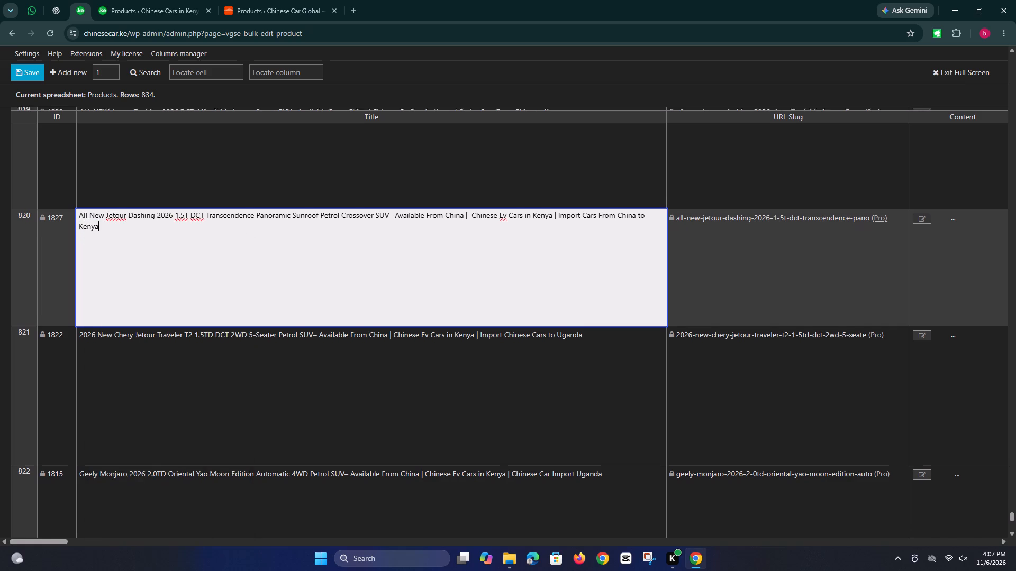
scroll(449, 269, down, 1)
triple_click(579, 246)
drag(592, 186, 569, 186)
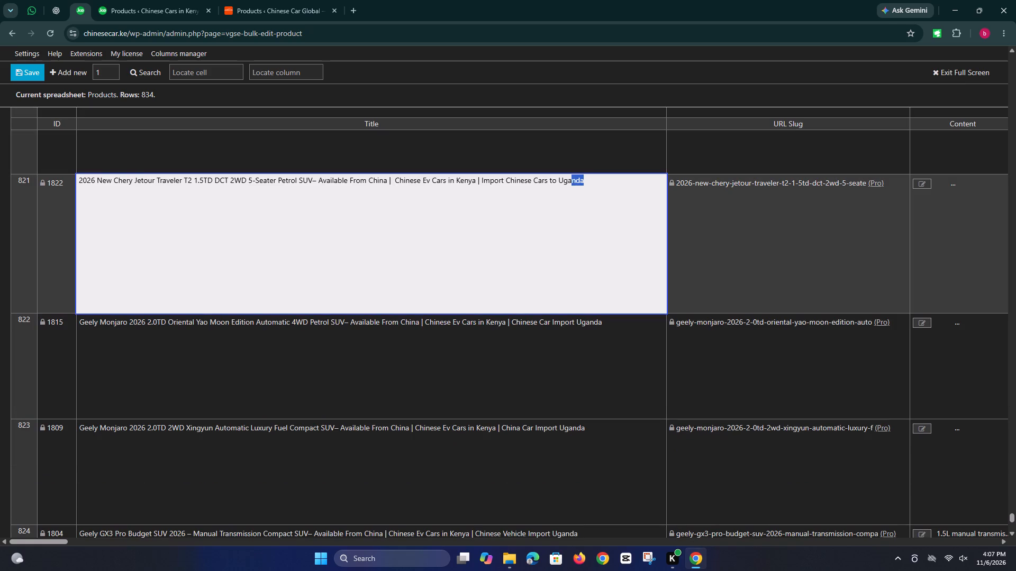
drag(569, 186, 559, 186)
right_click(568, 180)
click(602, 262)
Replace the final country with Kenya in the title of product 1815, the Geely Monjaro Oriental Yao Moon Edition in row 822.
scroll(576, 262, down, 2)
triple_click(561, 261)
click(604, 216)
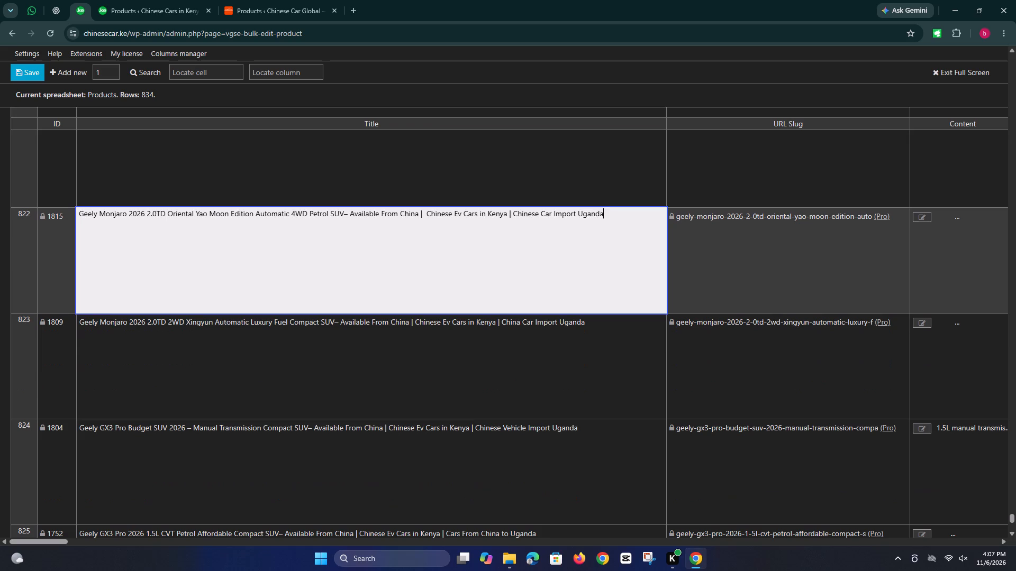
drag(608, 216, 578, 215)
right_click(589, 214)
click(615, 296)
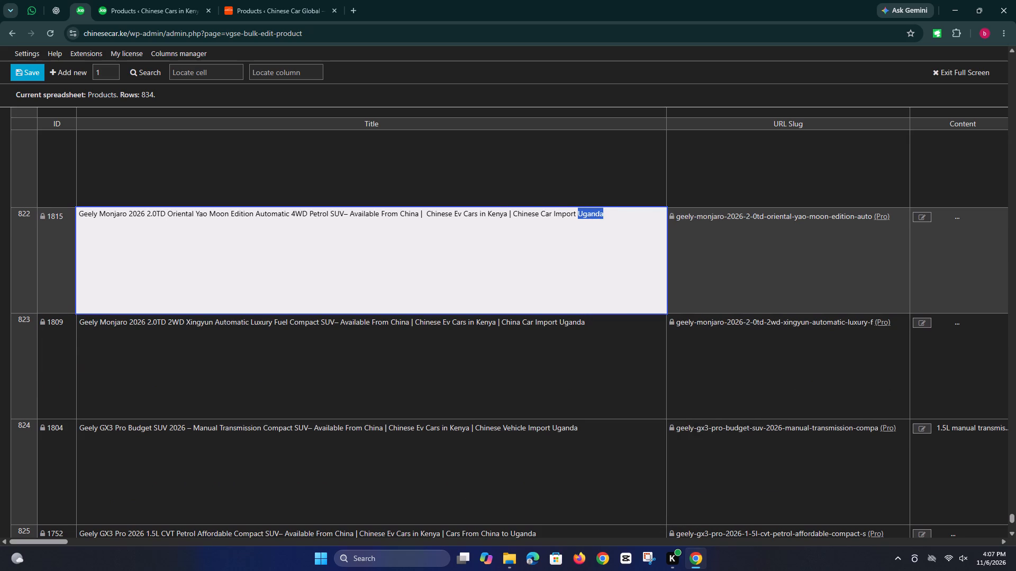
Change the country ending the title of product 1809, the Geely Monjaro 2WD Xingyun in row 823, to Kenya.
scroll(545, 275, down, 2)
triple_click(525, 267)
drag(587, 216, 573, 216)
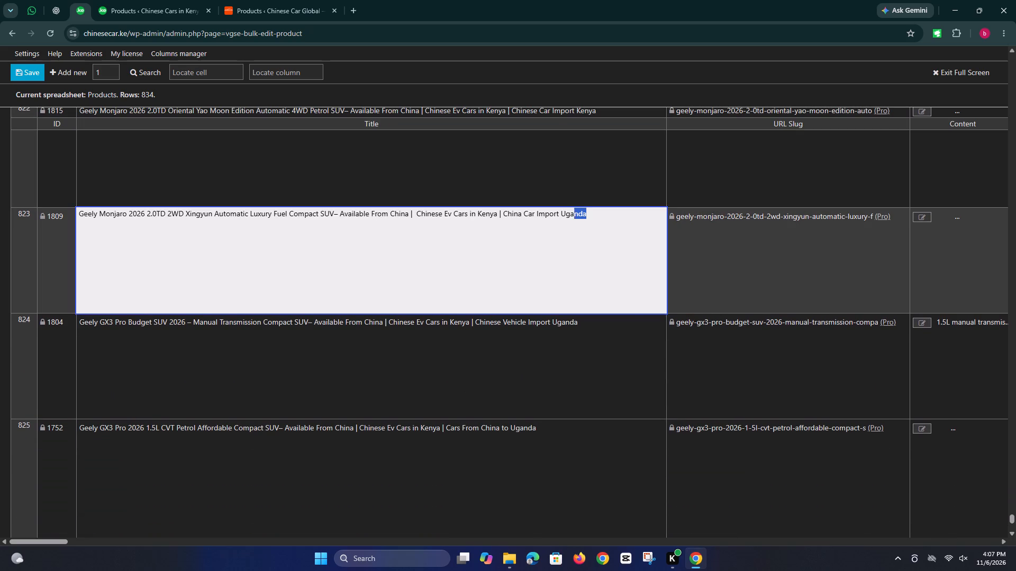
drag(573, 216, 561, 216)
right_click(569, 215)
click(615, 296)
Replace the closing country name with Kenya in the title of product 1804, the Geely GX3 Pro Budget SUV in row 824.
scroll(557, 257, down, 2)
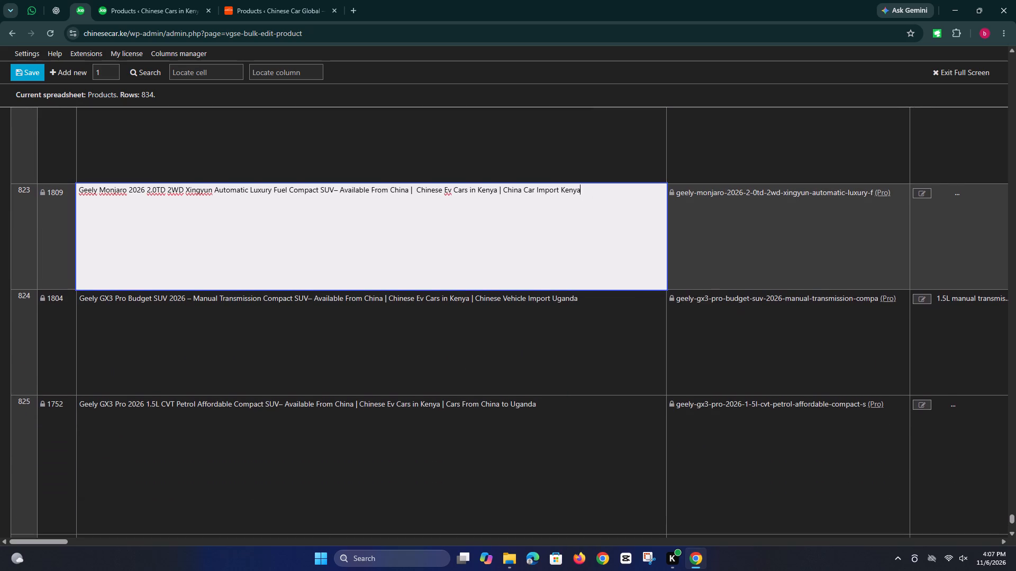
scroll(557, 257, down, 1)
triple_click(533, 254)
drag(585, 165, 571, 164)
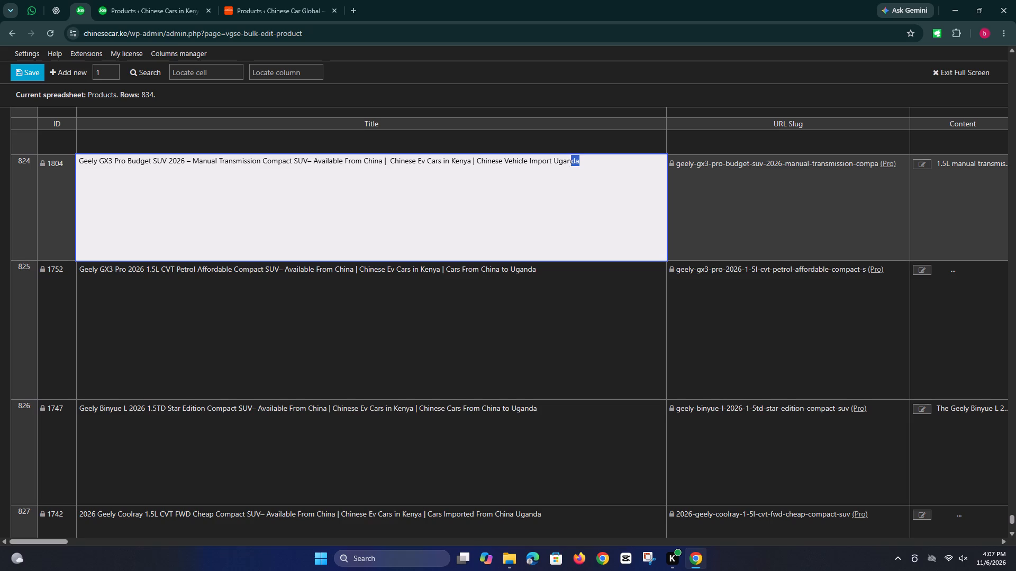
drag(571, 164, 556, 166)
right_click(564, 161)
click(601, 240)
Replace the closing country name with Kenya in the title of product 1752, the Geely GX3 Pro 1.5L CVT in row 825.
scroll(557, 239, down, 1)
triple_click(538, 236)
click(538, 211)
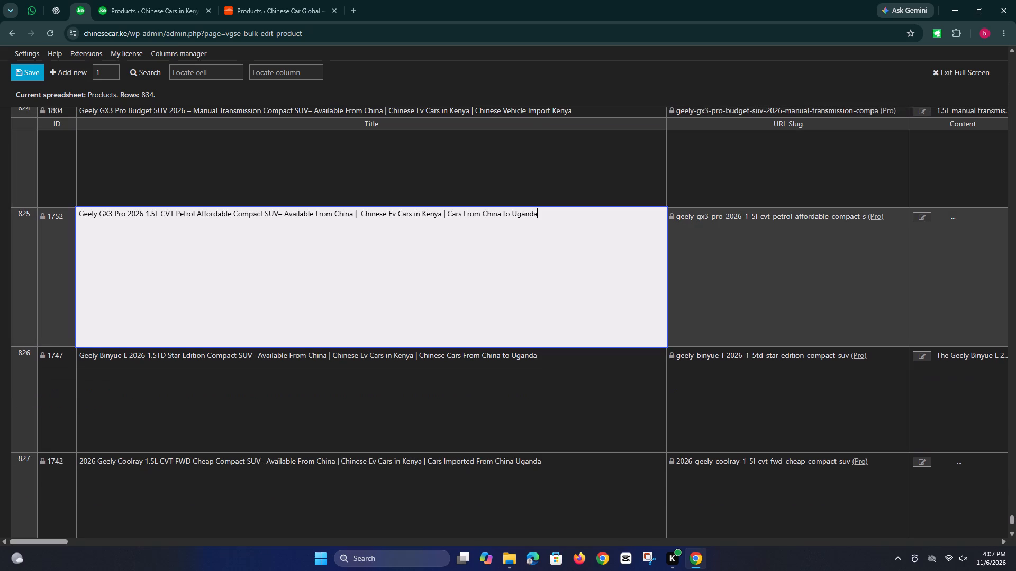
drag(543, 213, 514, 215)
right_click(522, 215)
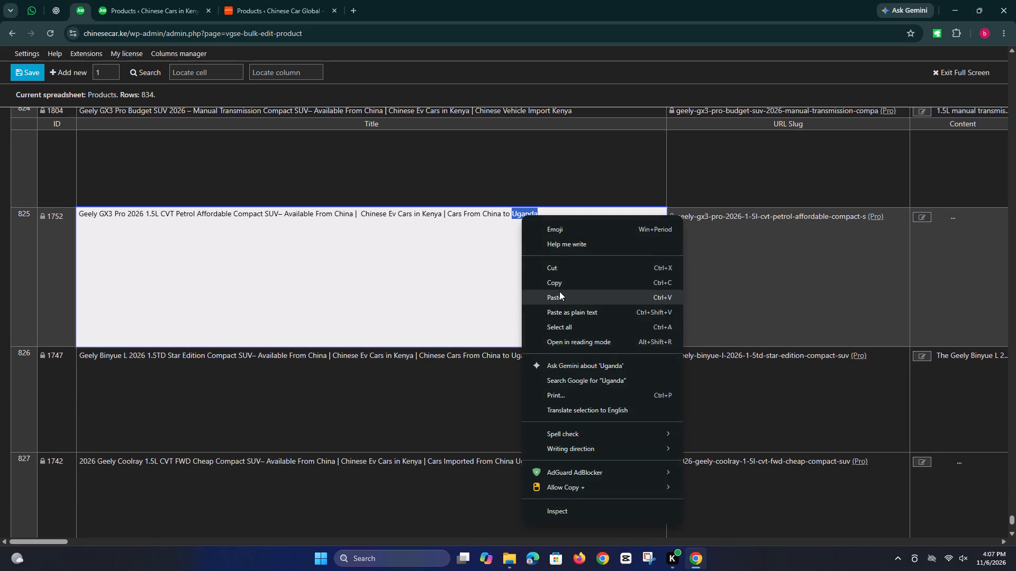
click(559, 291)
Change the final country to Kenya in the title of product 1747, the Geely Binyue L 1.5TD Star Edition in row 826.
scroll(537, 257, down, 3)
triple_click(505, 246)
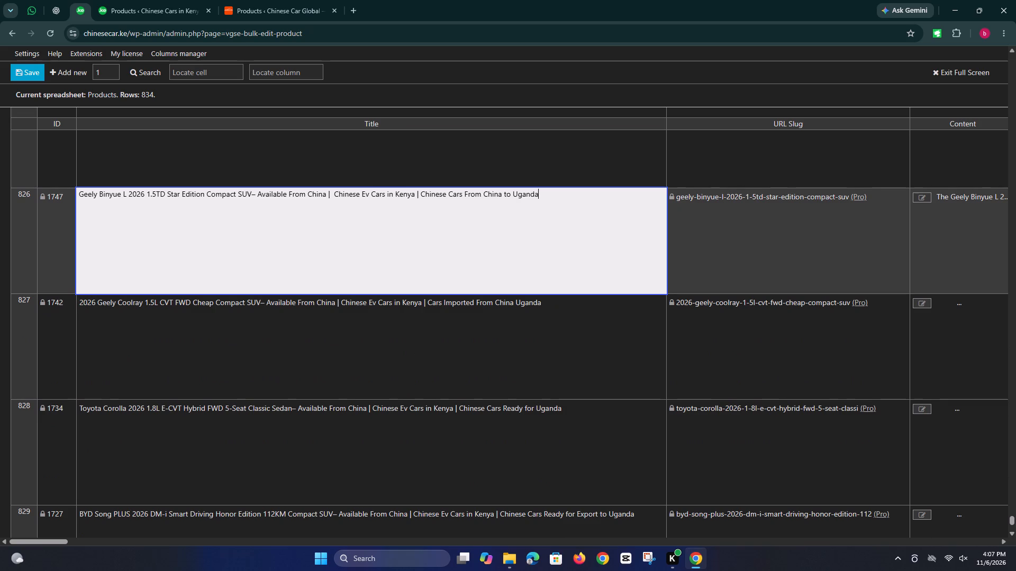
drag(540, 197, 513, 196)
right_click(520, 196)
click(564, 277)
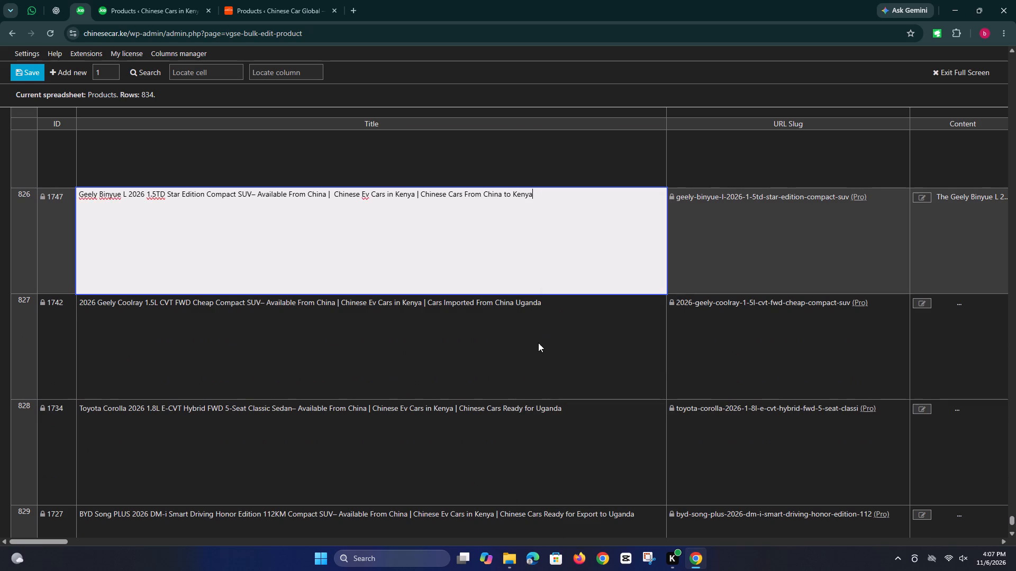
Replace the country ending the title of product 1742, the Geely Coolray 1.5L CVT FWD in row 827, with Kenya.
double_click(538, 343)
drag(549, 300, 519, 302)
right_click(528, 301)
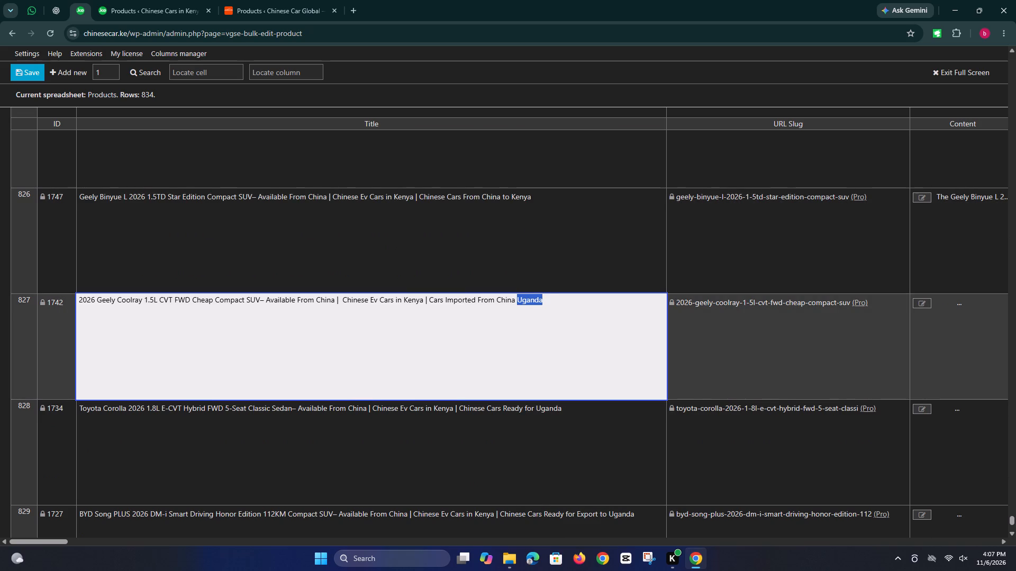
click(571, 317)
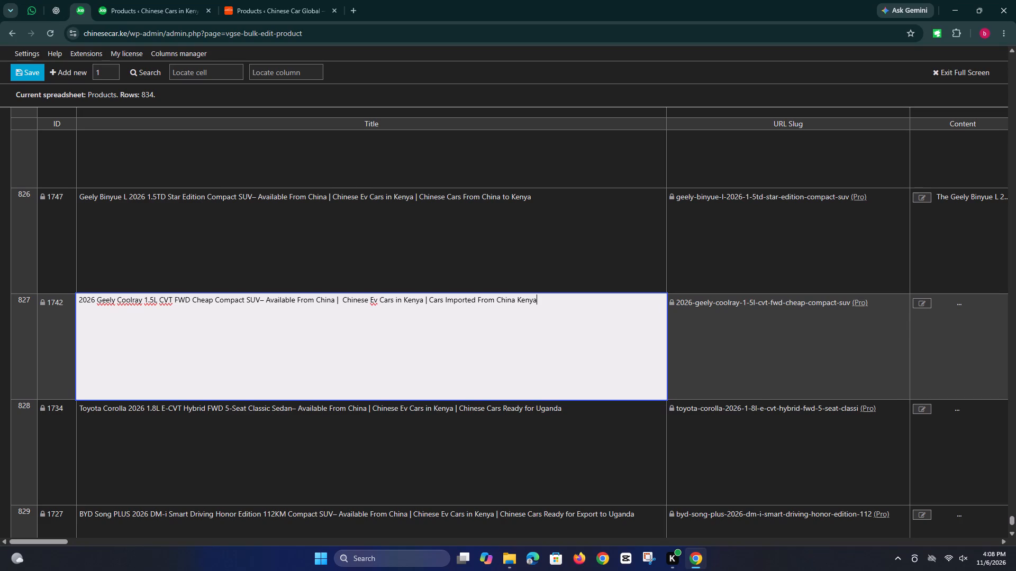
Change the closing country name to Kenya in the title of product 1734, the Toyota Corolla 1.8L Hybrid in row 828.
scroll(549, 306, down, 3)
triple_click(549, 306)
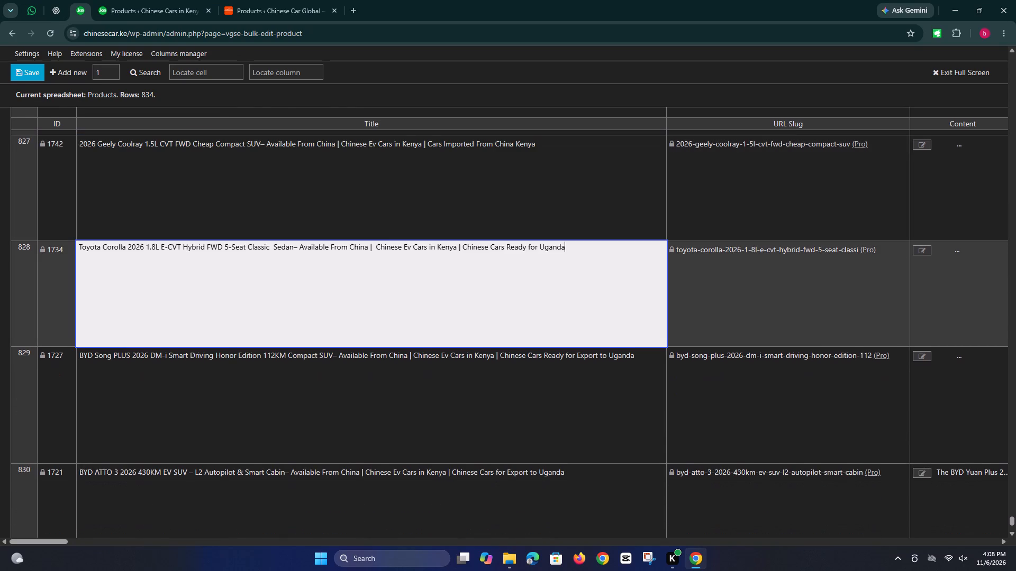
drag(568, 246, 540, 246)
right_click(551, 247)
click(588, 318)
Replace the final country with Kenya in the title of product 1727, the BYD Song PLUS DM-i Honor Edition in row 829.
double_click(617, 377)
drag(640, 358, 611, 358)
right_click(619, 354)
click(664, 126)
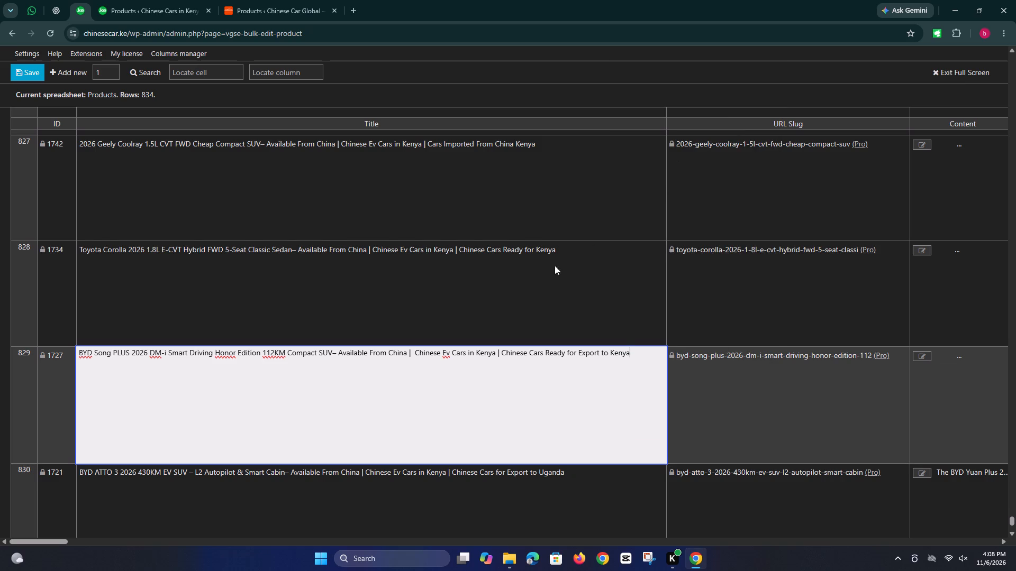
Change the country ending the title of product 1721, the BYD ATTO 3 430KM EV SUV in row 830, to Kenya.
scroll(521, 281, down, 4)
triple_click(494, 282)
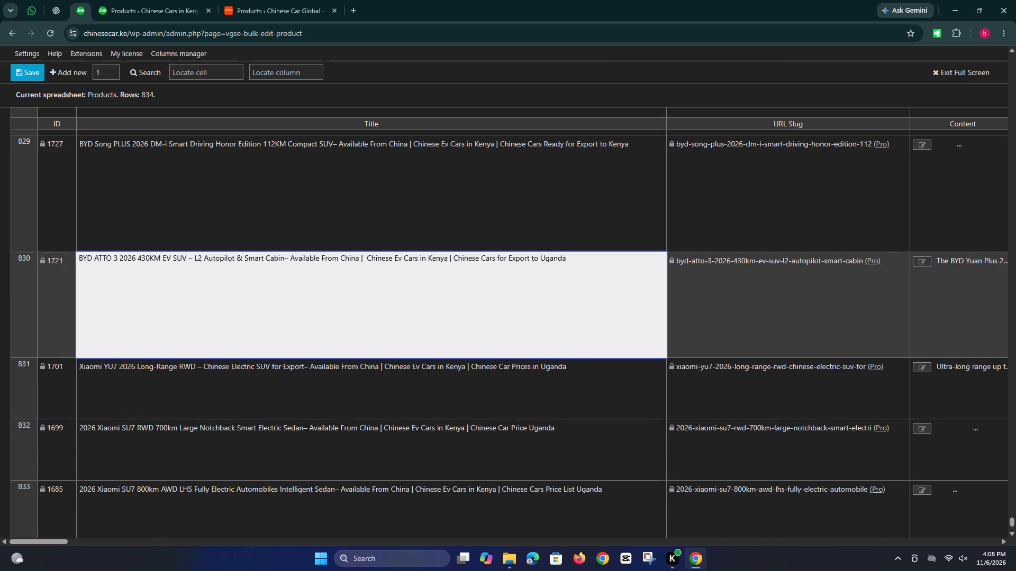
drag(569, 262, 541, 261)
right_click(552, 260)
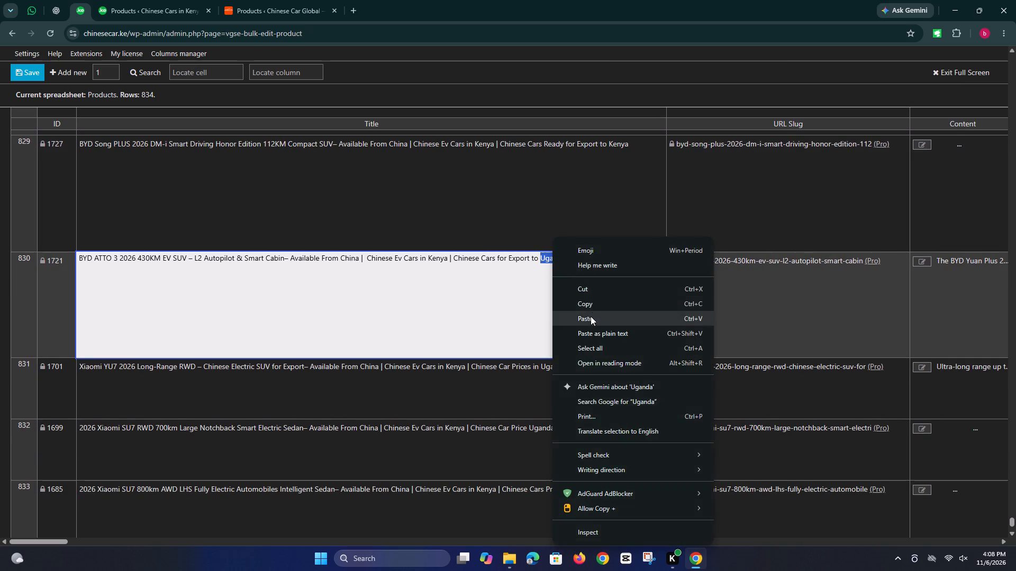
click(591, 316)
Replace the closing country name with Kenya in the title of product 1701, the Xiaomi YU7 Long-Range RWD in row 831.
double_click(532, 401)
drag(572, 375, 543, 373)
right_click(552, 369)
click(594, 145)
Change the final country to Kenya in the title of product 1699, the Xiaomi SU7 RWD 700km in row 832.
scroll(593, 206, down, 2)
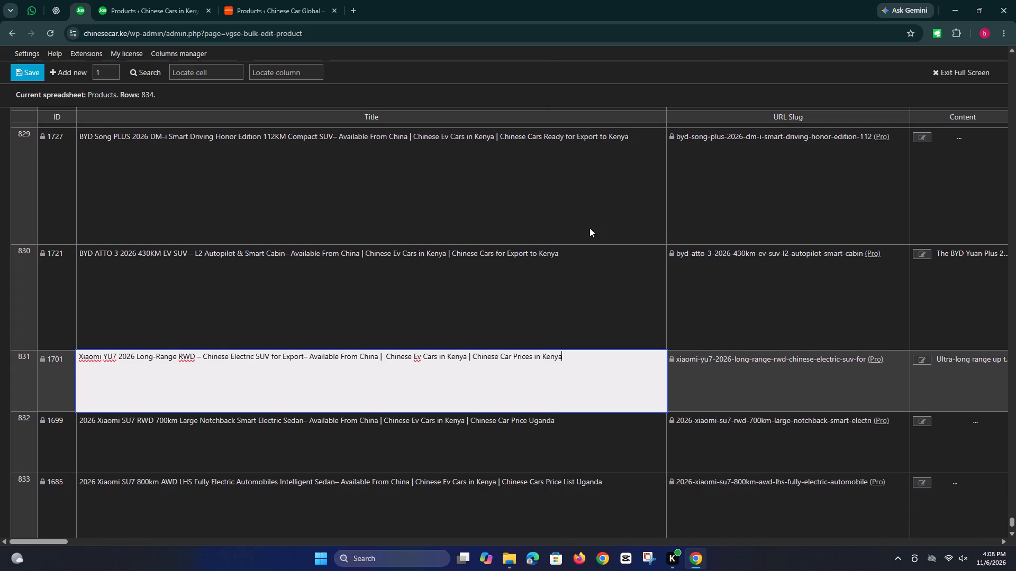
scroll(589, 228, down, 2)
triple_click(544, 252)
drag(562, 215, 532, 217)
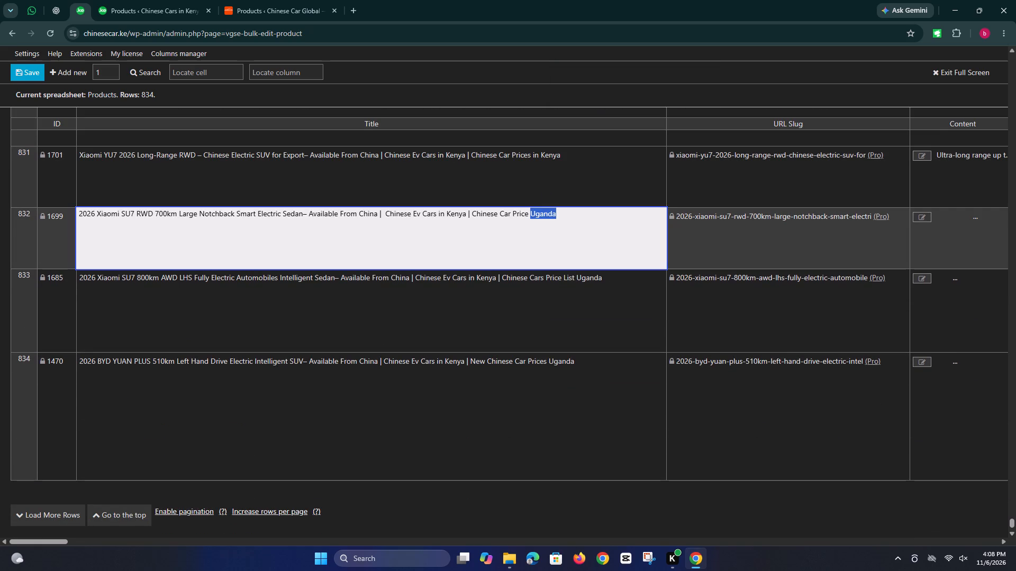
drag(532, 217, 531, 218)
right_click(541, 217)
click(588, 301)
Replace the country ending the title of product 1685, the Xiaomi SU7 800km AWD in row 833, with Kenya.
double_click(585, 309)
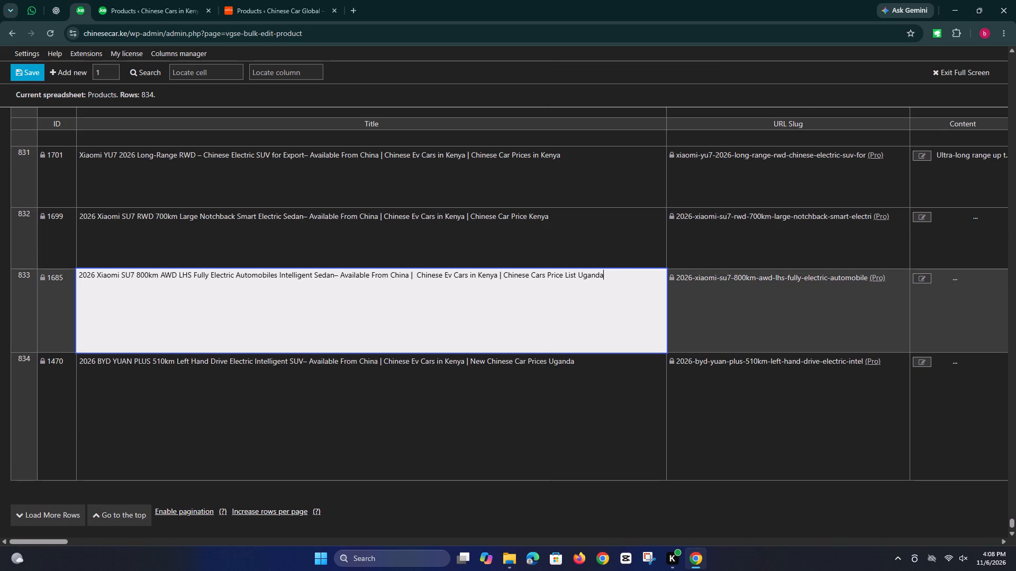
drag(609, 282, 579, 280)
right_click(590, 278)
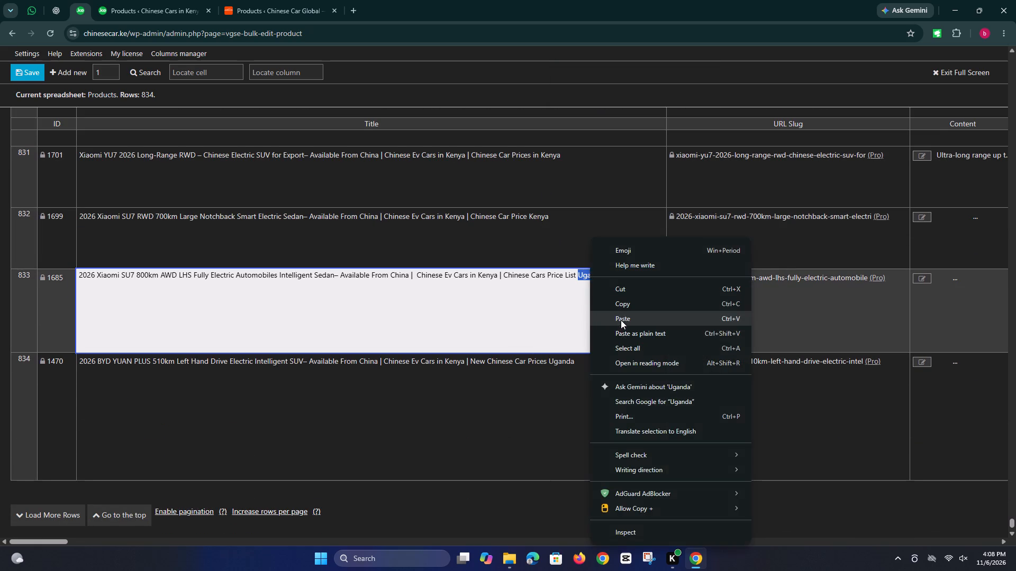
click(621, 320)
Change the closing country name to Kenya in the title of product 1470, the BYD YUAN PLUS 510km in row 834.
scroll(529, 250, down, 4)
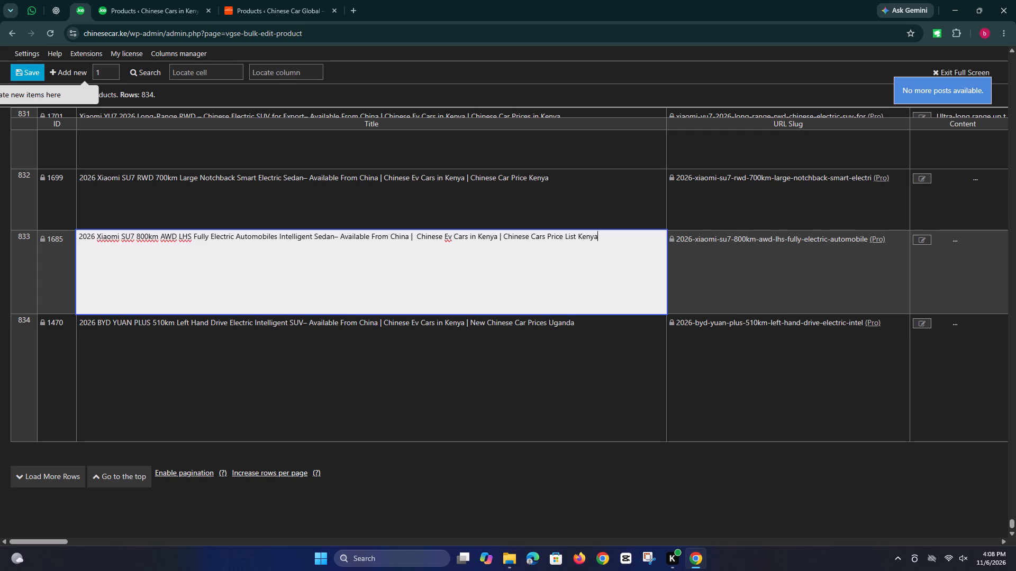
scroll(529, 281, down, 1)
double_click(546, 339)
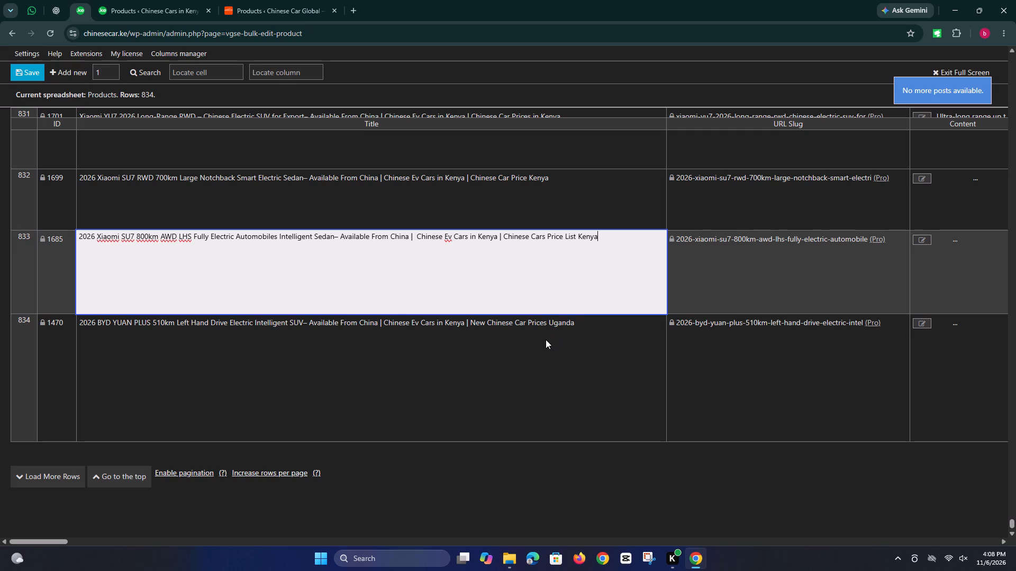
drag(581, 327, 556, 326)
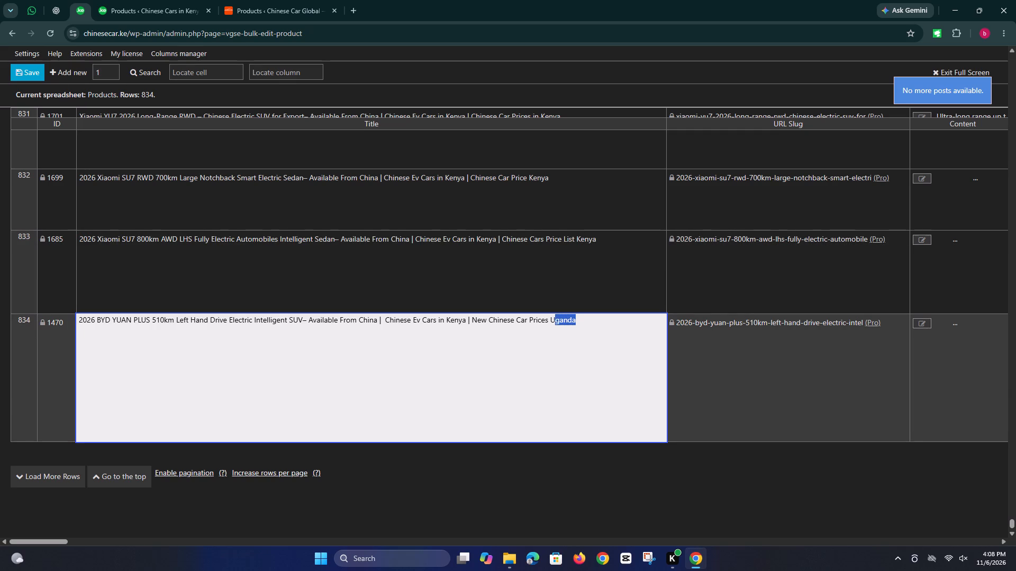
drag(556, 326, 551, 326)
right_click(561, 324)
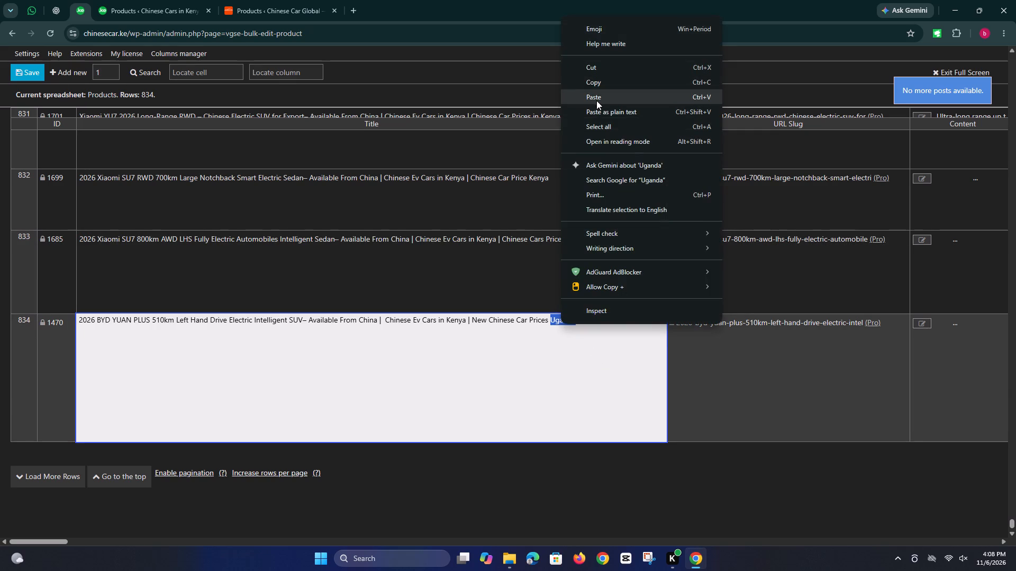
click(596, 100)
Save the edited product titles in the bulk-edit spreadsheet.
scroll(276, 376, down, 7)
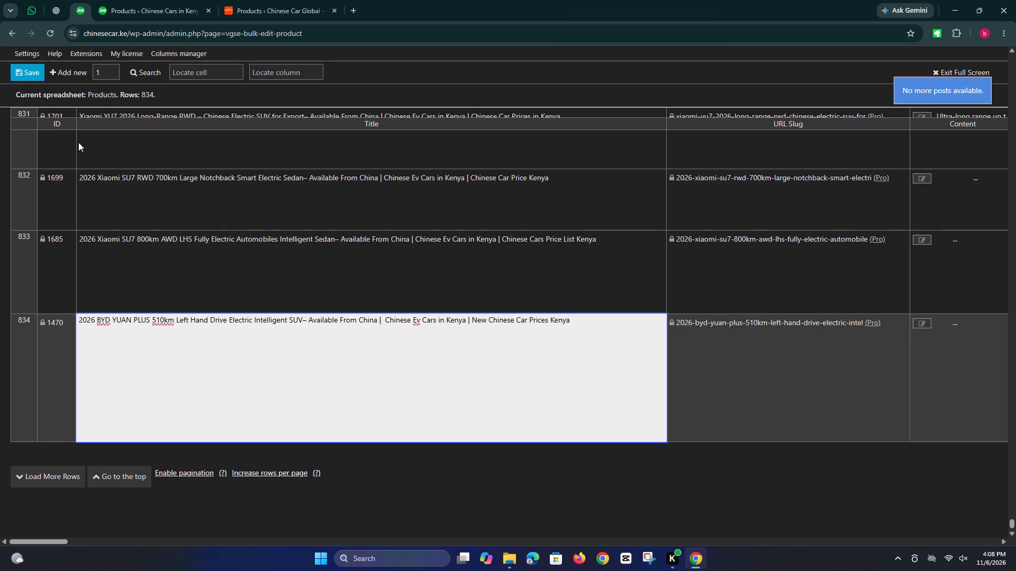
click(29, 73)
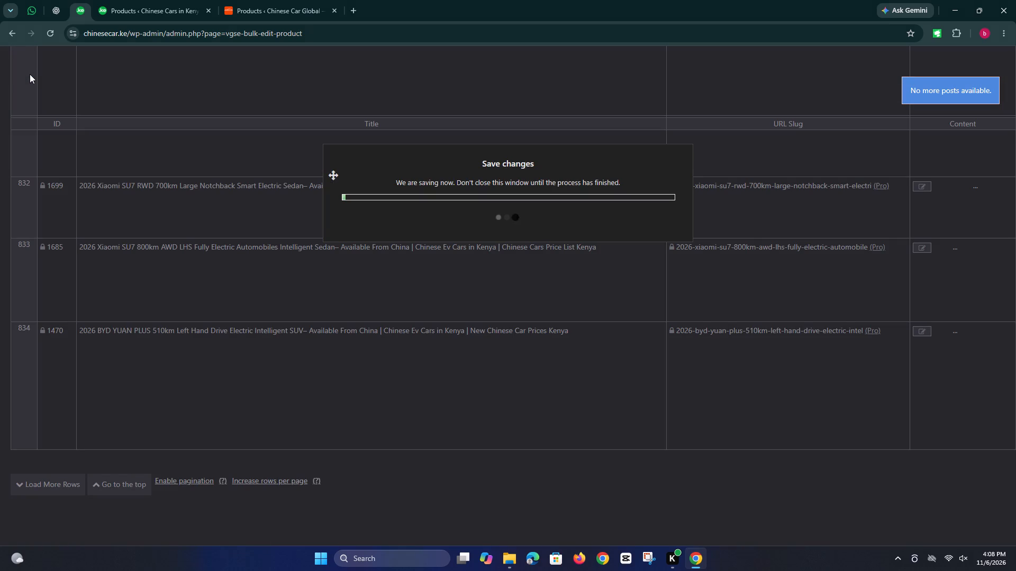
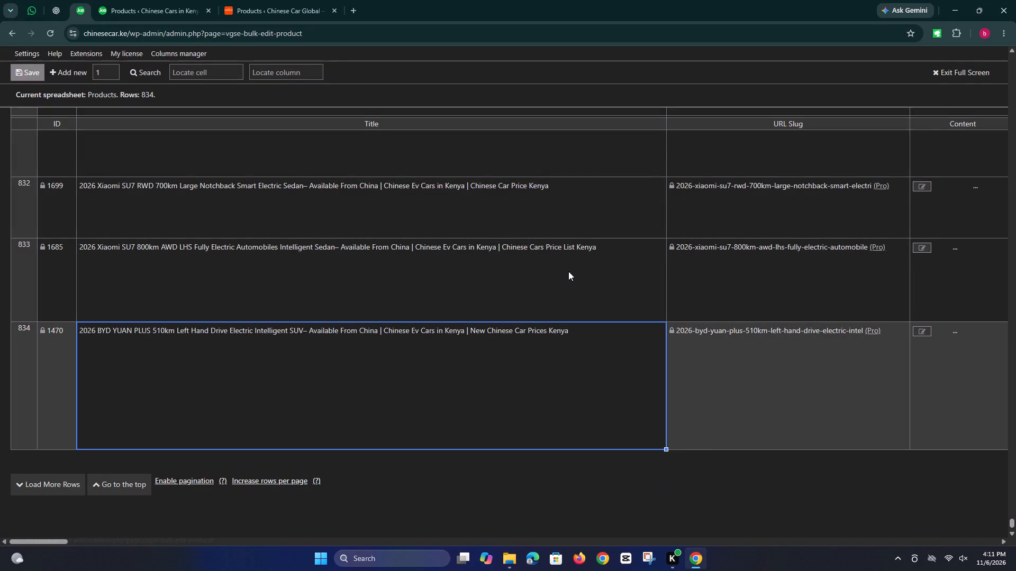
Review the saved titles in the spreadsheet's closing rows and in the Products list.
scroll(568, 271, up, 4)
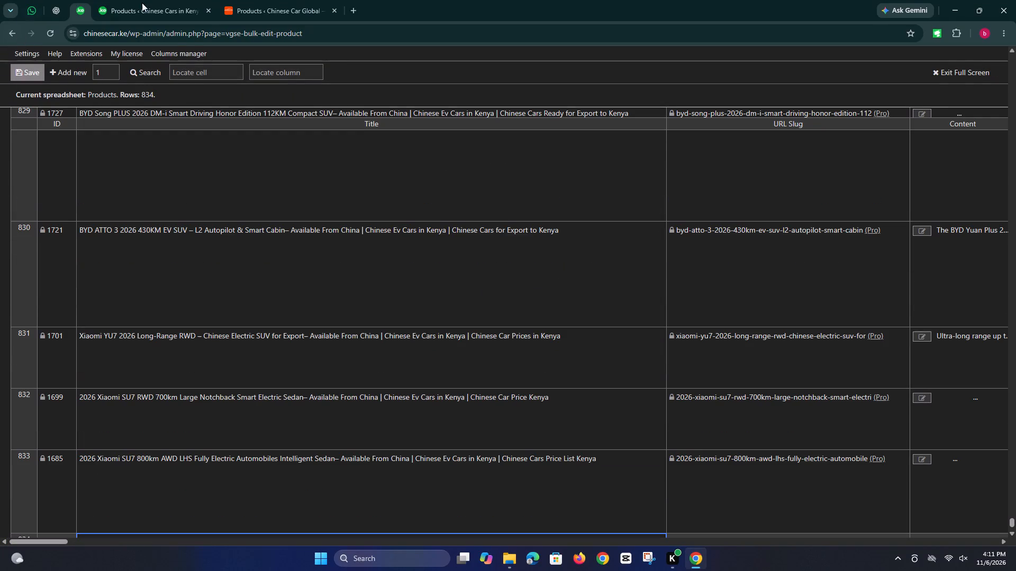
click(161, 10)
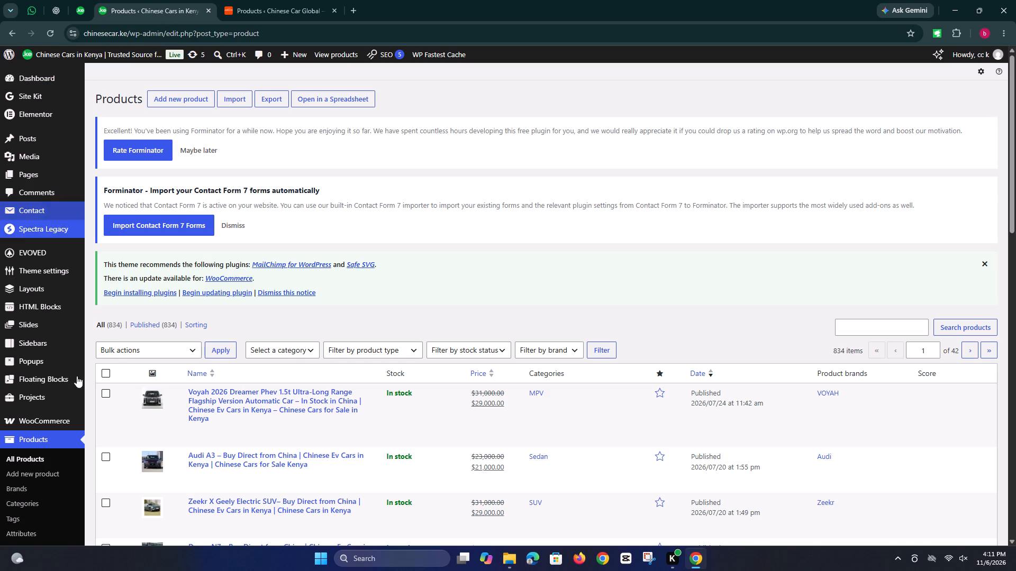
scroll(380, 326, down, 4)
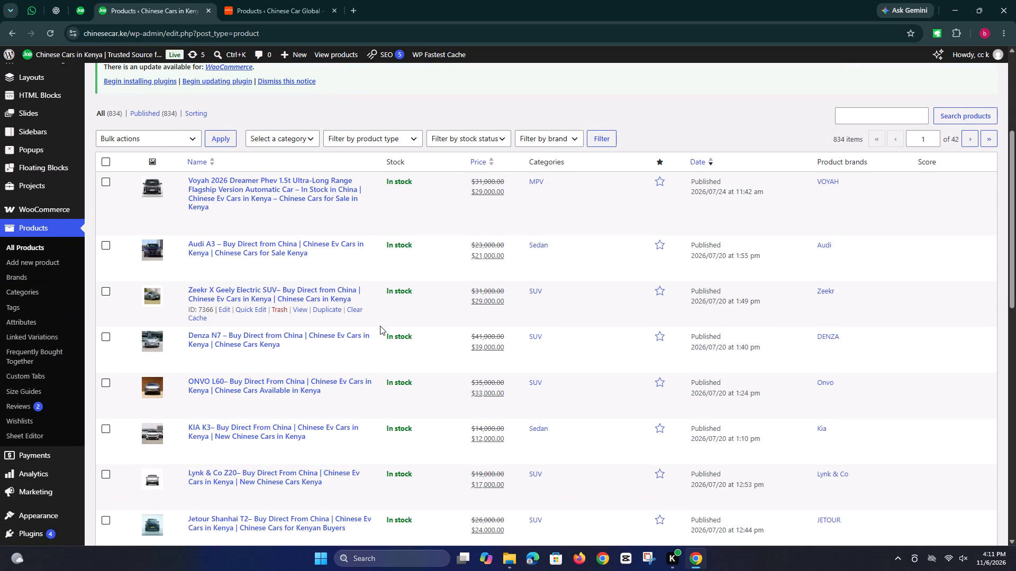
scroll(380, 326, up, 9)
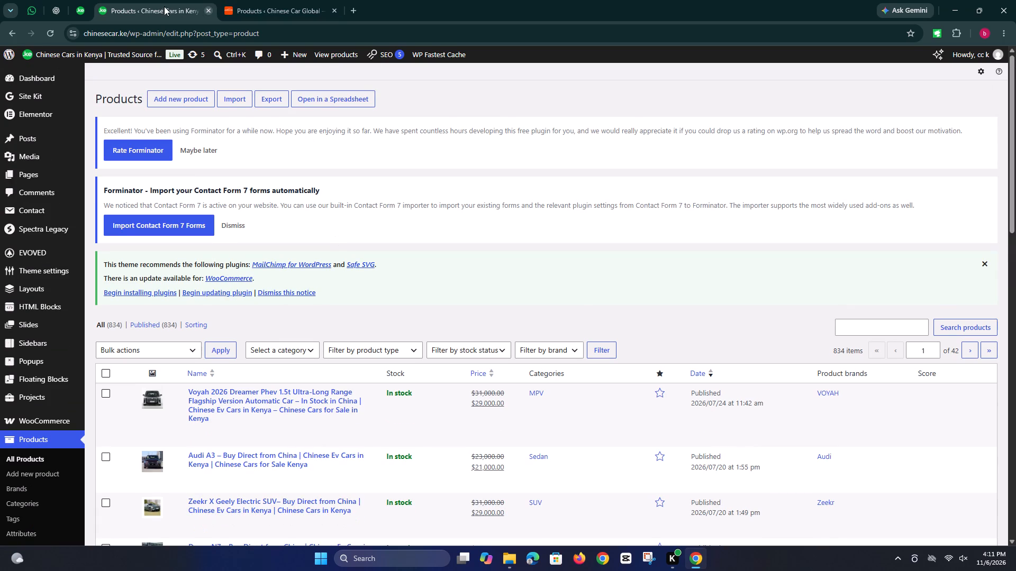
click(80, 7)
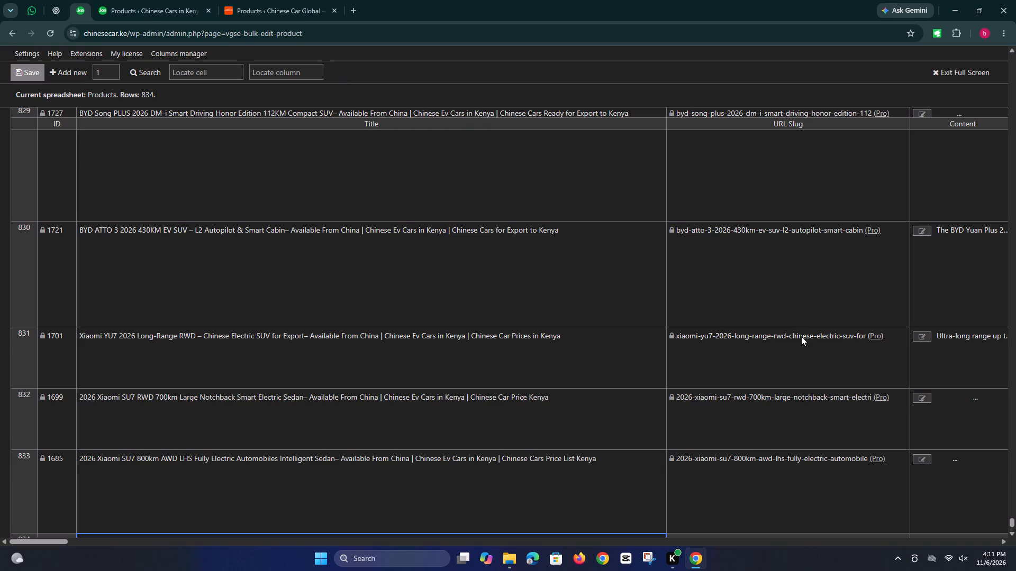
scroll(801, 336, up, 20)
scroll(801, 336, up, 7)
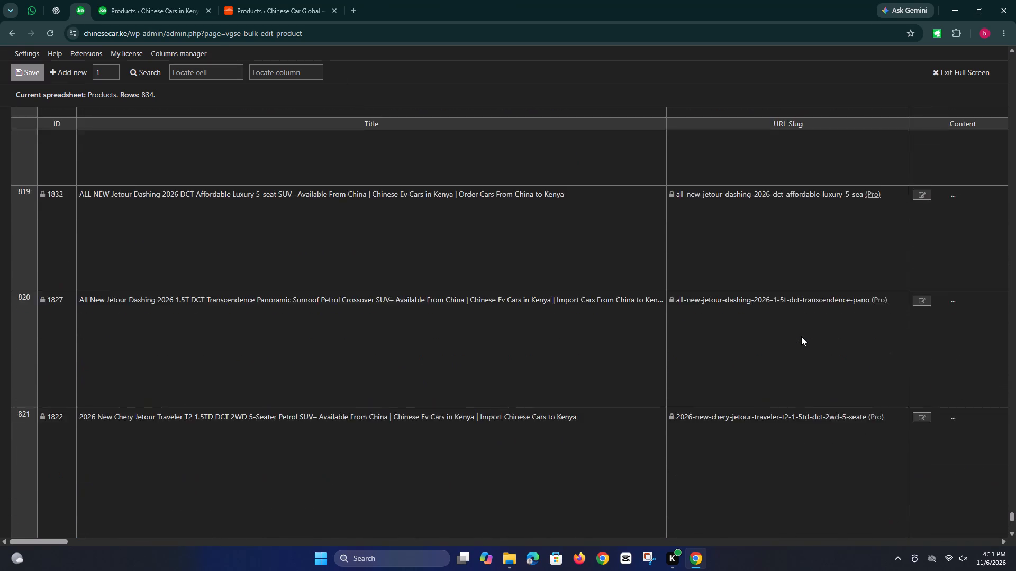
scroll(801, 336, up, 20)
scroll(801, 336, up, 12)
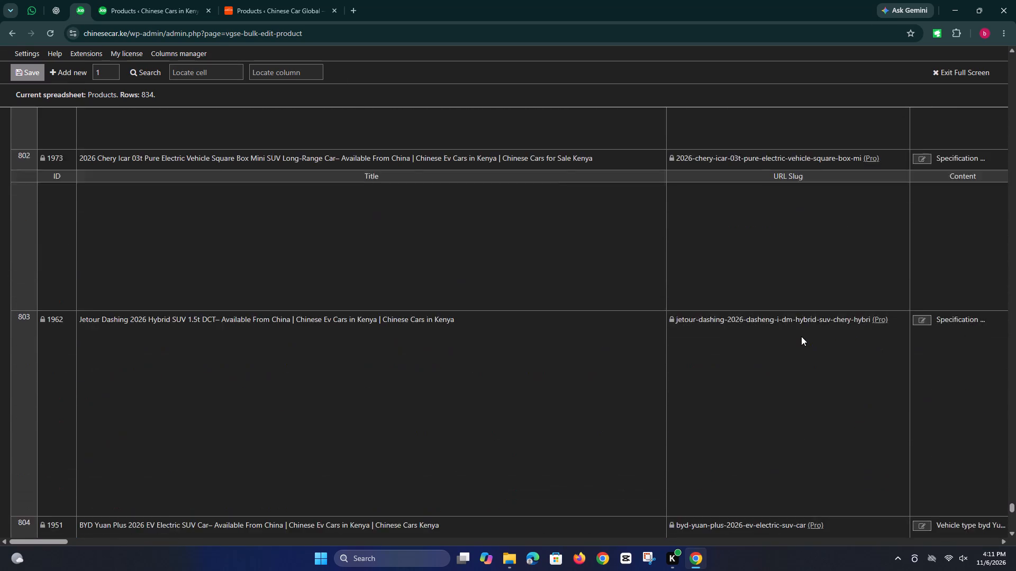
scroll(801, 336, up, 18)
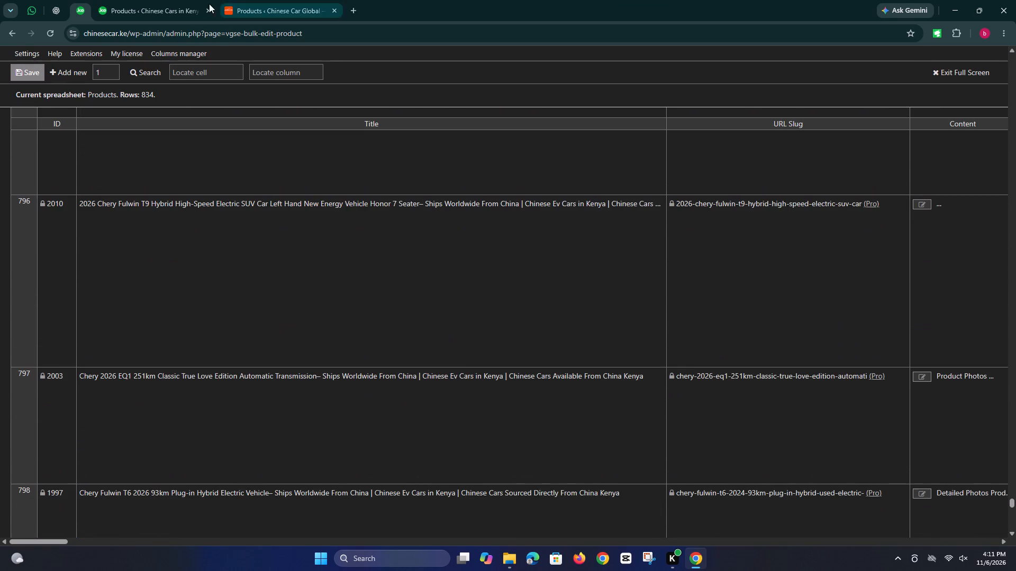
Open the Products list in the bulk-edit spreadsheet in its own browser tab.
click(164, 6)
click(338, 99)
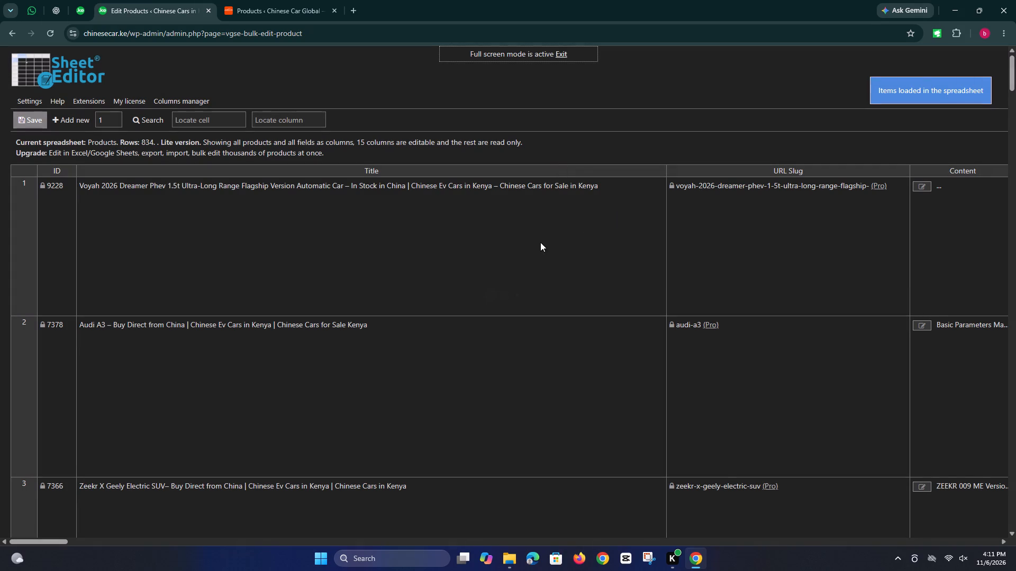
Replace the last vertical bar in the Audi A3 title, row 2, with the spaced dash separator copied from the Voyah title in row 1.
double_click(500, 205)
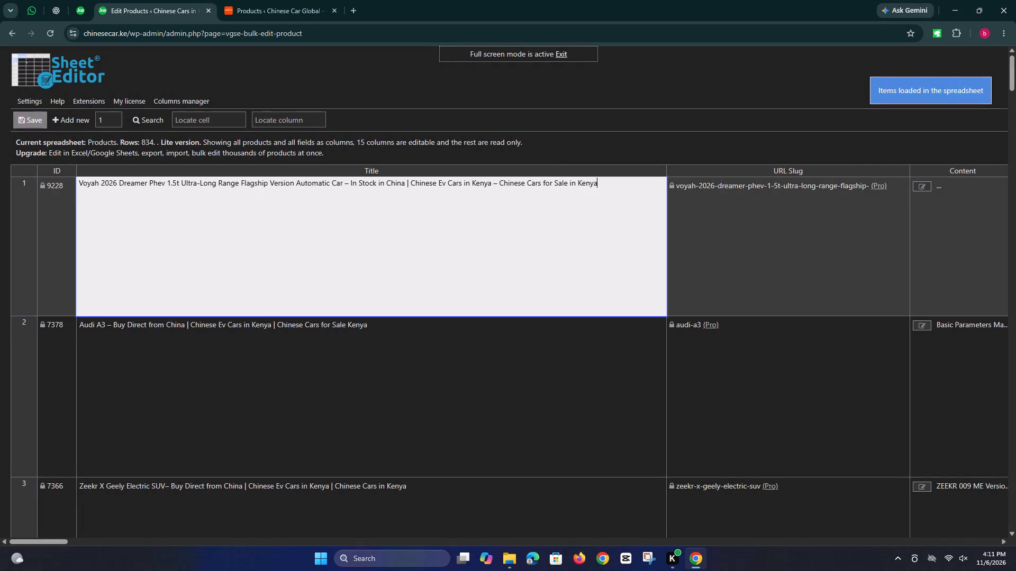
click(497, 184)
right_click(495, 184)
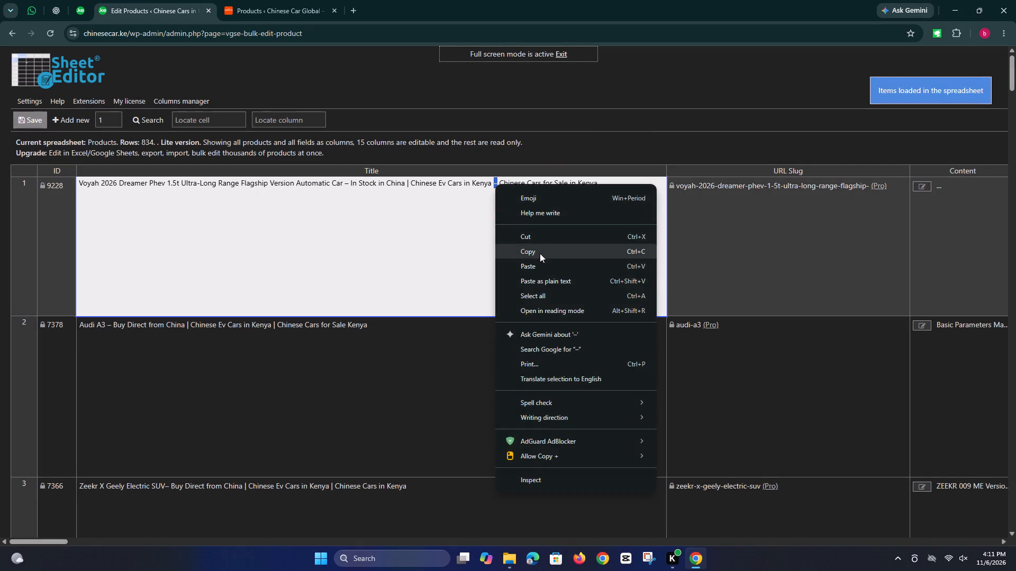
click(540, 253)
scroll(424, 253, down, 3)
triple_click(285, 222)
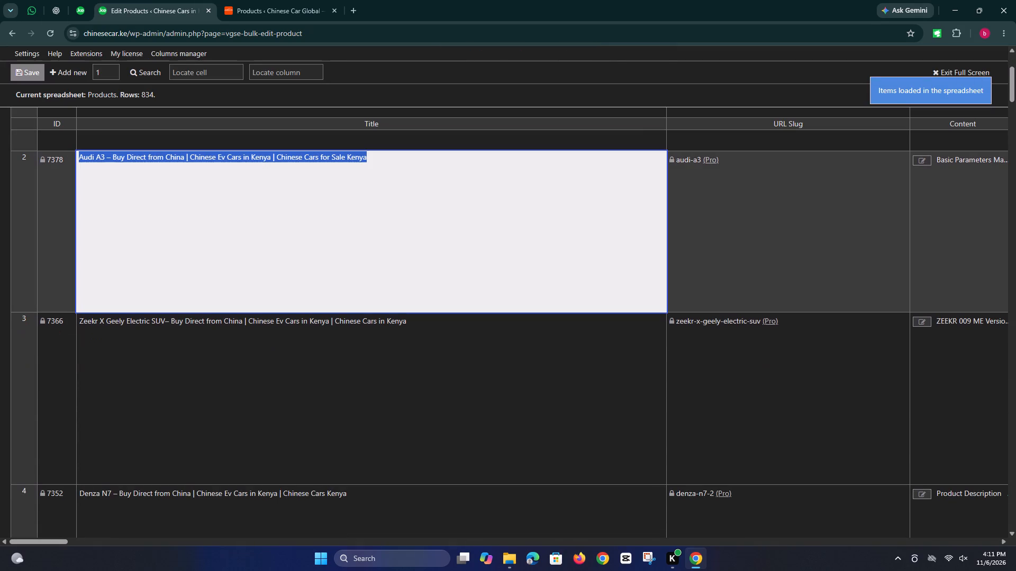
drag(277, 162, 271, 162)
click(283, 174)
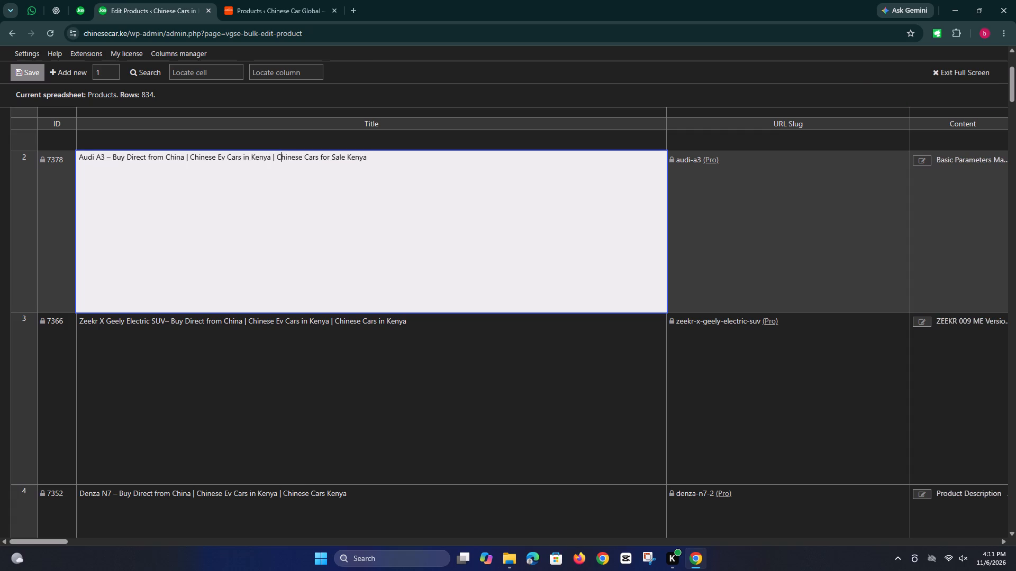
click(274, 157)
right_click(273, 156)
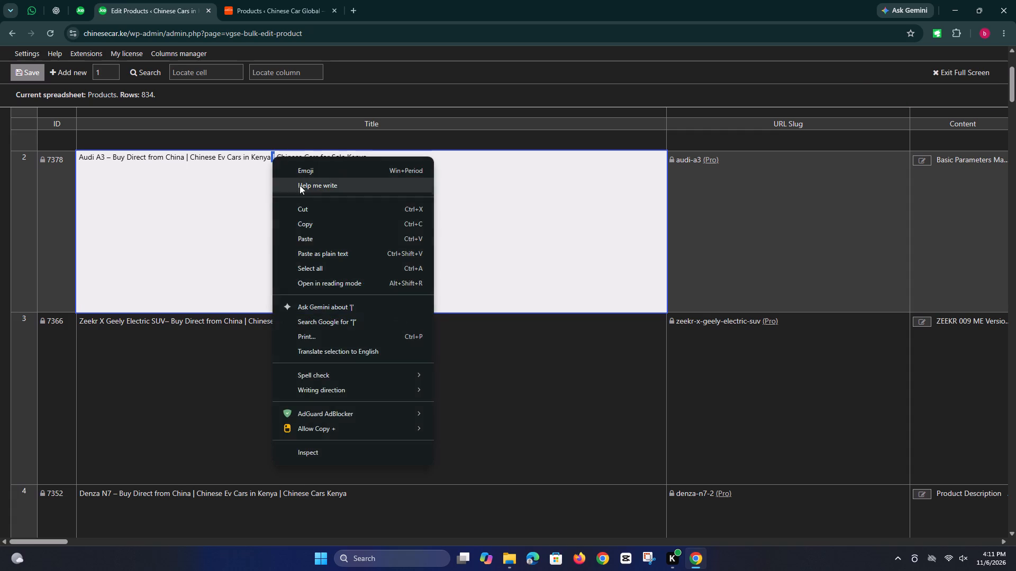
click(319, 240)
click(270, 154)
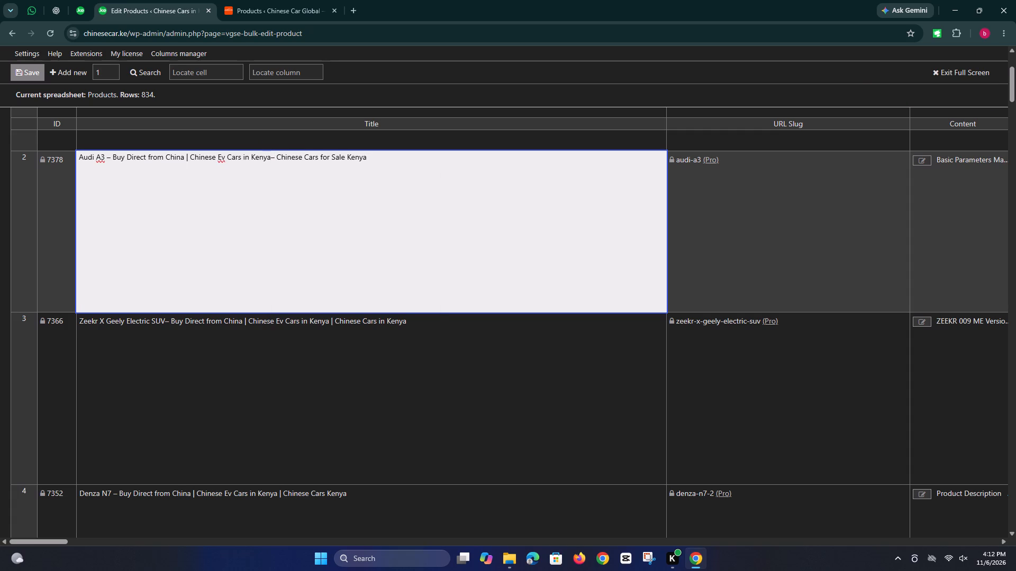
key(space)
Copy the spaced dash from the Audi A3 title and replace the last vertical bar in the Zeekr X title, row 3, with it.
drag(278, 155, 271, 155)
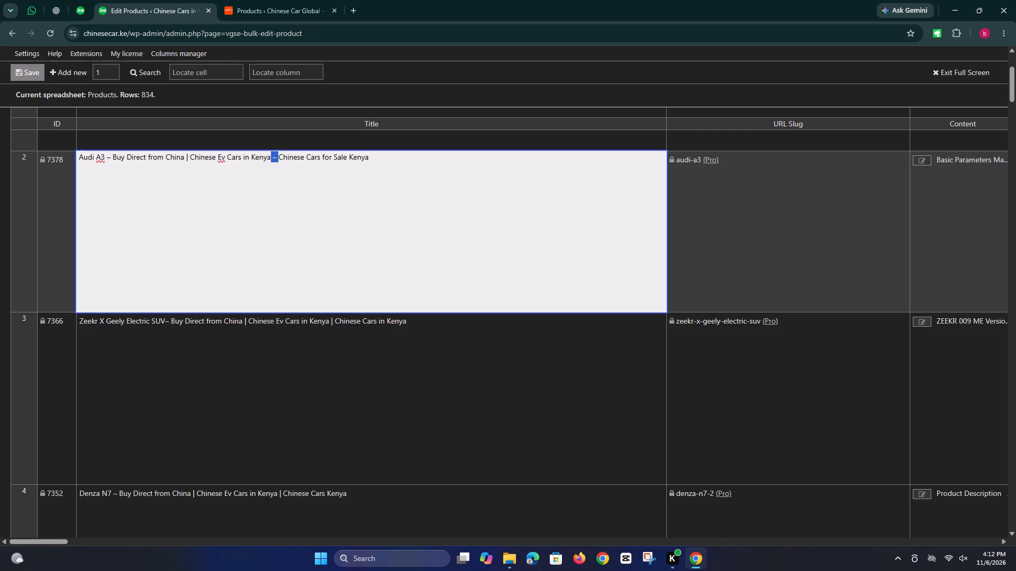
right_click(275, 156)
click(313, 227)
double_click(335, 349)
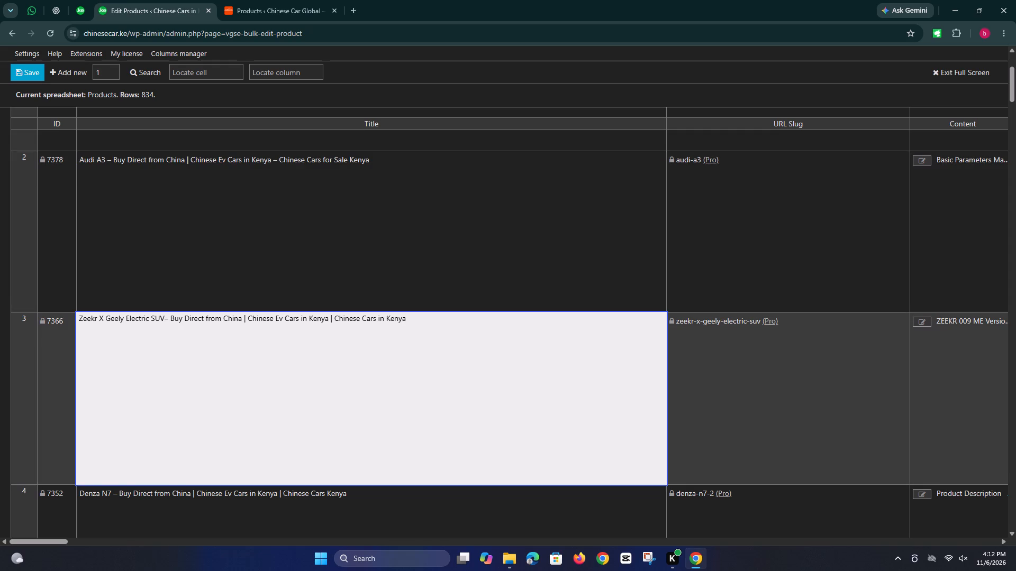
drag(333, 319, 328, 320)
right_click(332, 319)
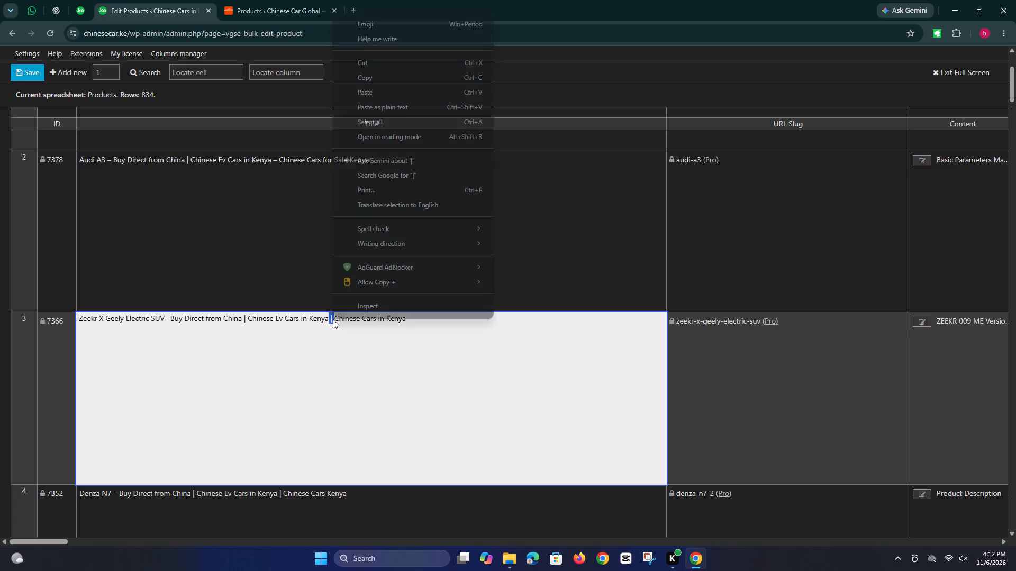
click(367, 97)
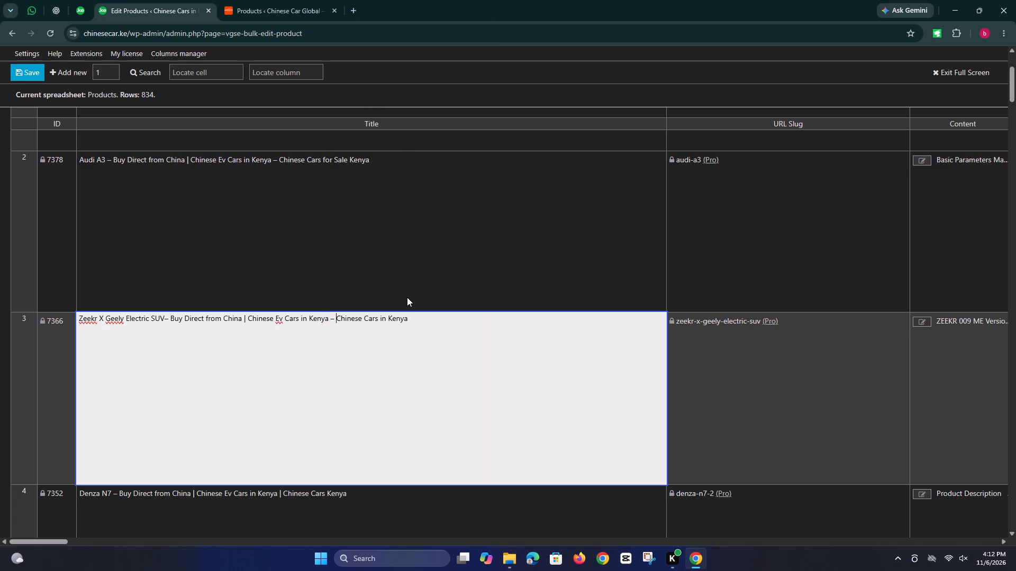
Replace the vertical bar before "Chinese Cars Kenya" in the Denza N7 title, row 4, with the copied spaced dash.
scroll(407, 297, down, 3)
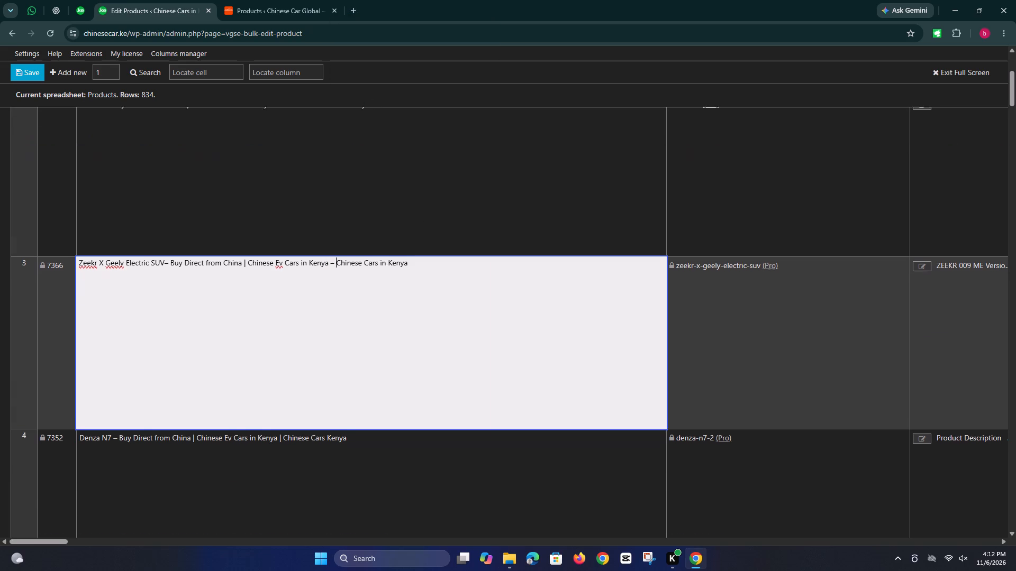
scroll(407, 297, down, 2)
triple_click(257, 259)
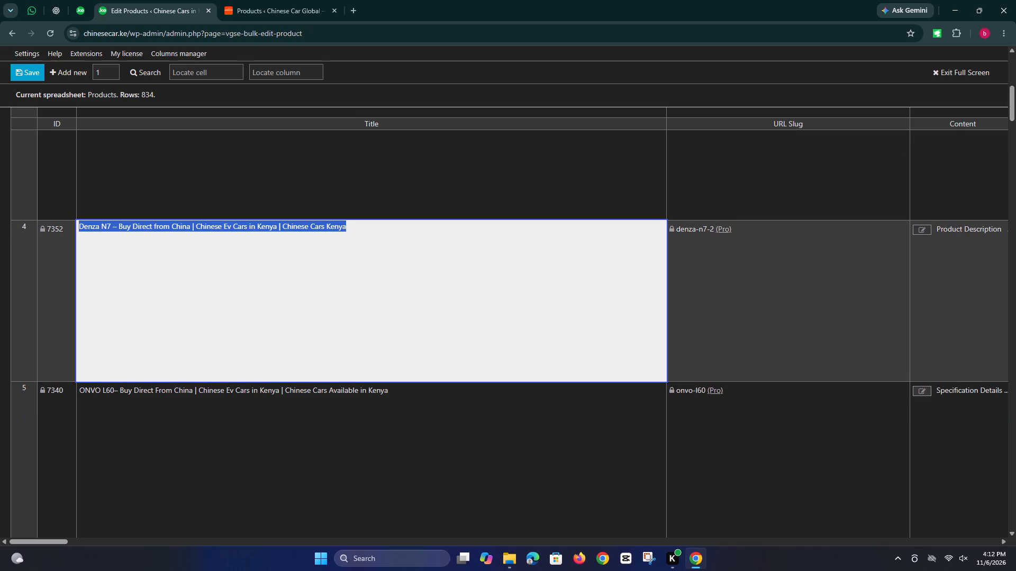
click(283, 225)
drag(282, 226, 277, 227)
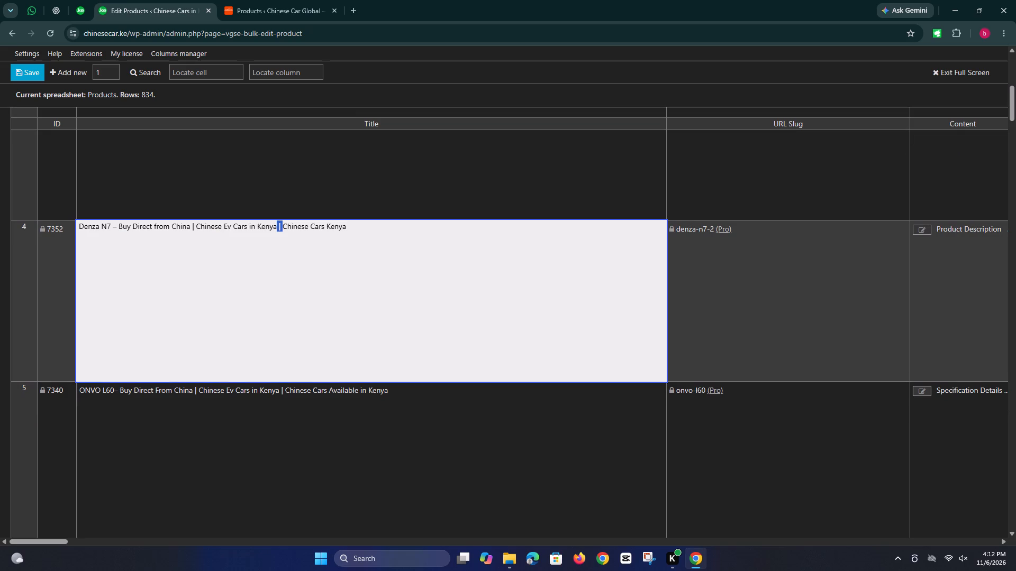
drag(277, 227, 277, 227)
right_click(280, 227)
click(343, 307)
Replace the vertical bar before "Chinese Cars Available in Kenya" in the ONVO L60 title, row 5, with the copied dash.
scroll(378, 283, down, 4)
triple_click(340, 260)
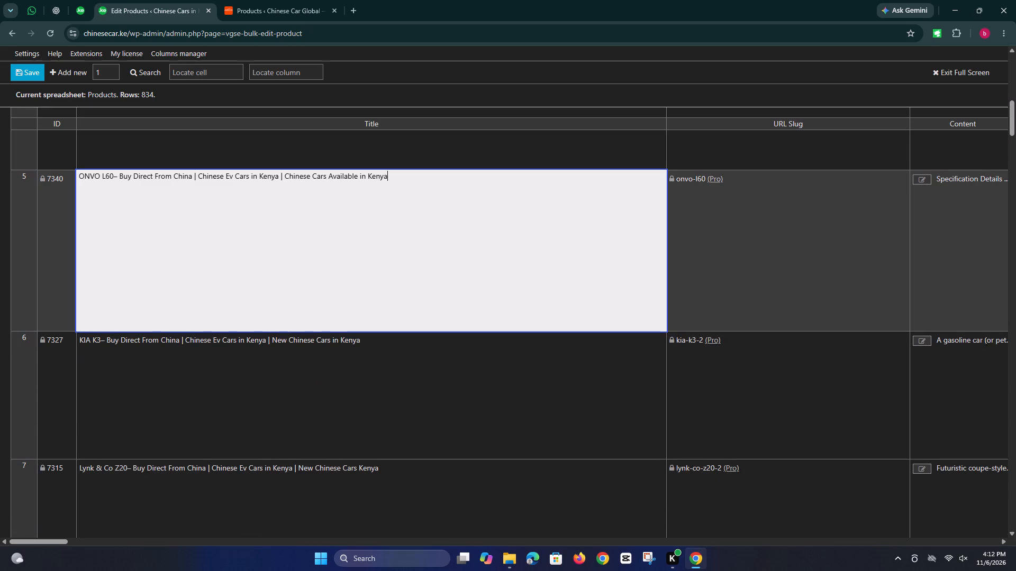
click(284, 180)
drag(284, 176, 279, 176)
right_click(279, 176)
click(335, 255)
Replace the vertical bar before "New Chinese Cars in Kenya" in the KIA K3 title, row 6, with the copied dash.
scroll(415, 263, down, 3)
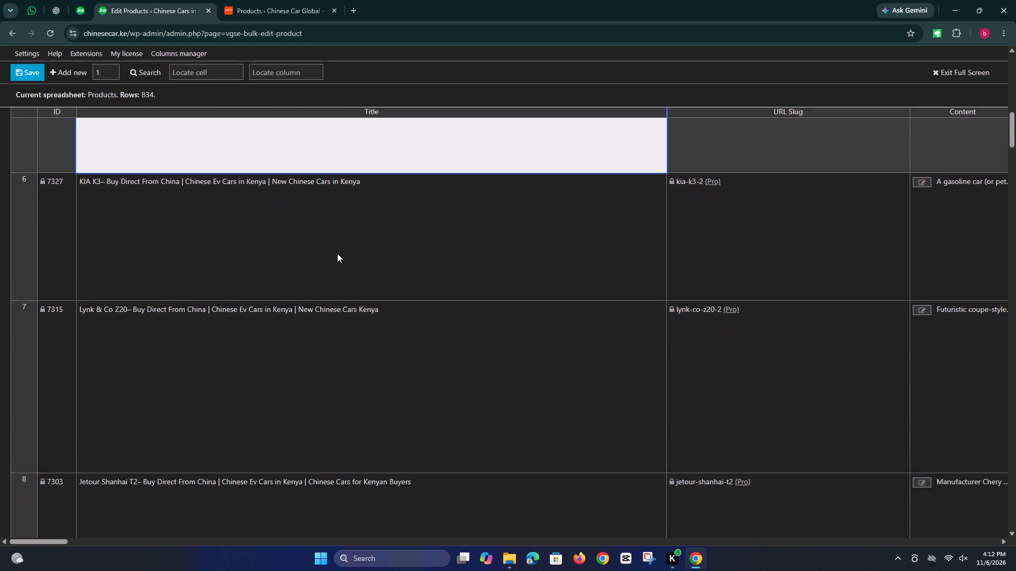
triple_click(337, 253)
click(270, 180)
drag(270, 178, 269, 178)
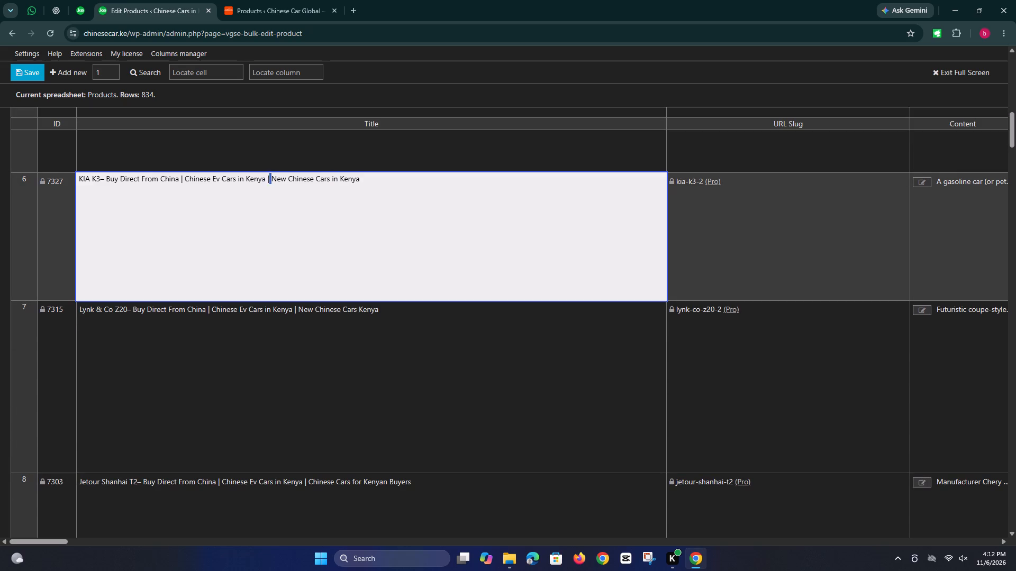
drag(269, 178, 265, 179)
right_click(267, 179)
click(307, 259)
Replace the vertical bar before "New Chinese Cars Kenya" in the Lynk & Co Z20 title, row 7, with the copied dash.
scroll(385, 225, down, 2)
triple_click(360, 222)
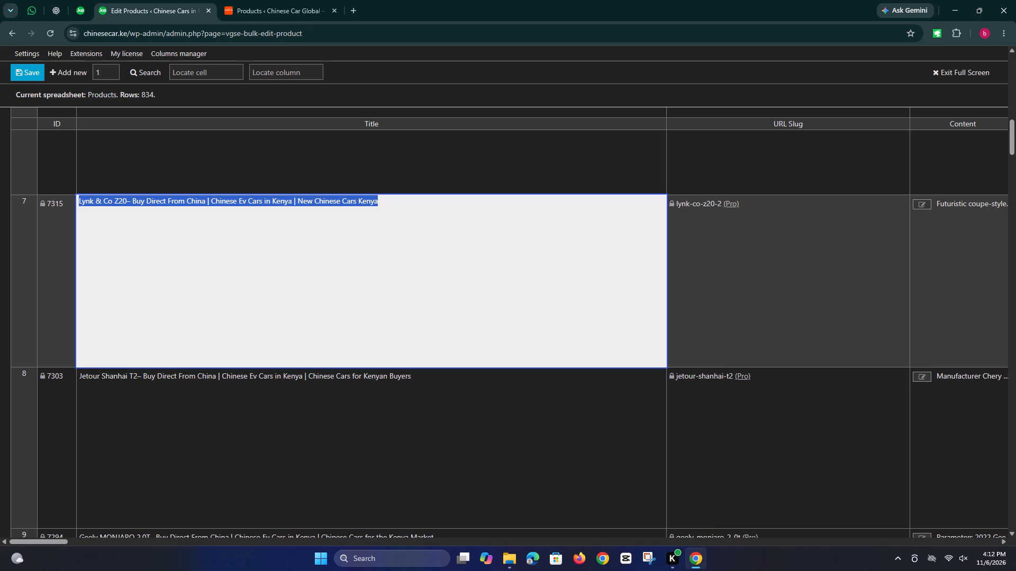
click(296, 202)
drag(298, 199, 293, 200)
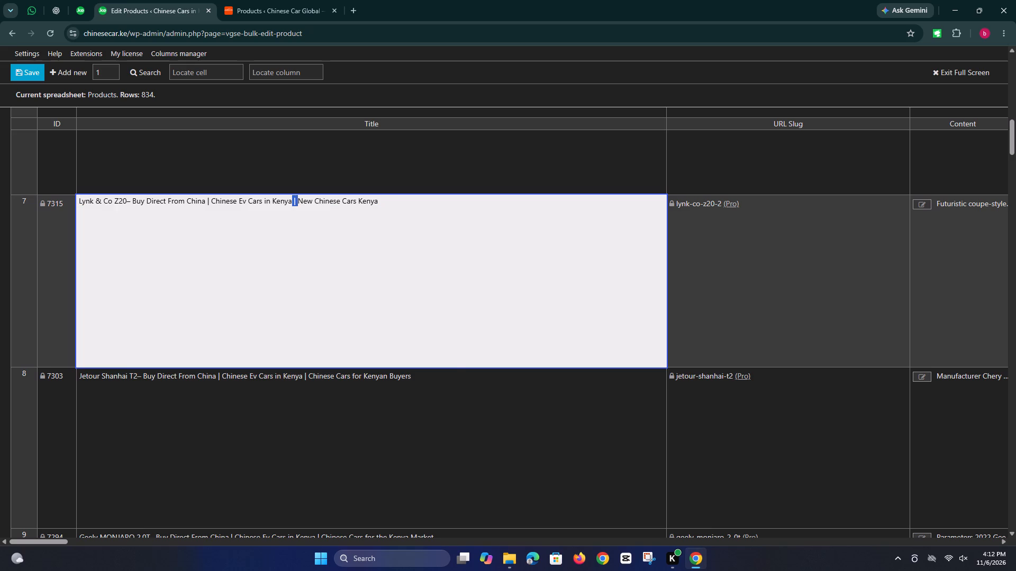
drag(293, 200, 292, 200)
right_click(295, 200)
click(336, 281)
Replace the vertical bar before "Chinese Cars for Kenyan Buyers" in the Jetour Shanhai T2 title, row 8, with the copied dash.
scroll(456, 260, down, 1)
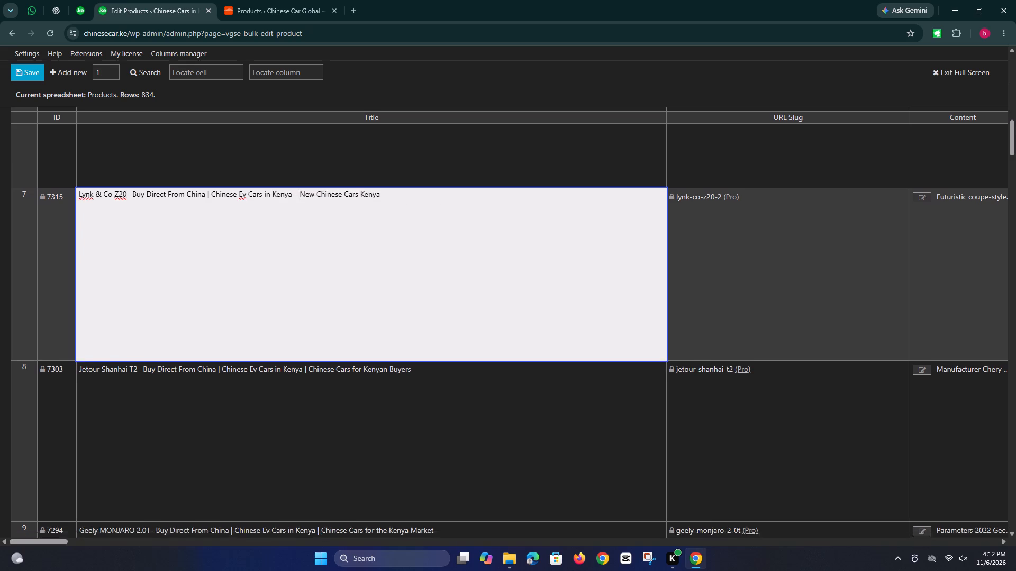
scroll(456, 260, down, 2)
double_click(348, 273)
drag(307, 216, 303, 217)
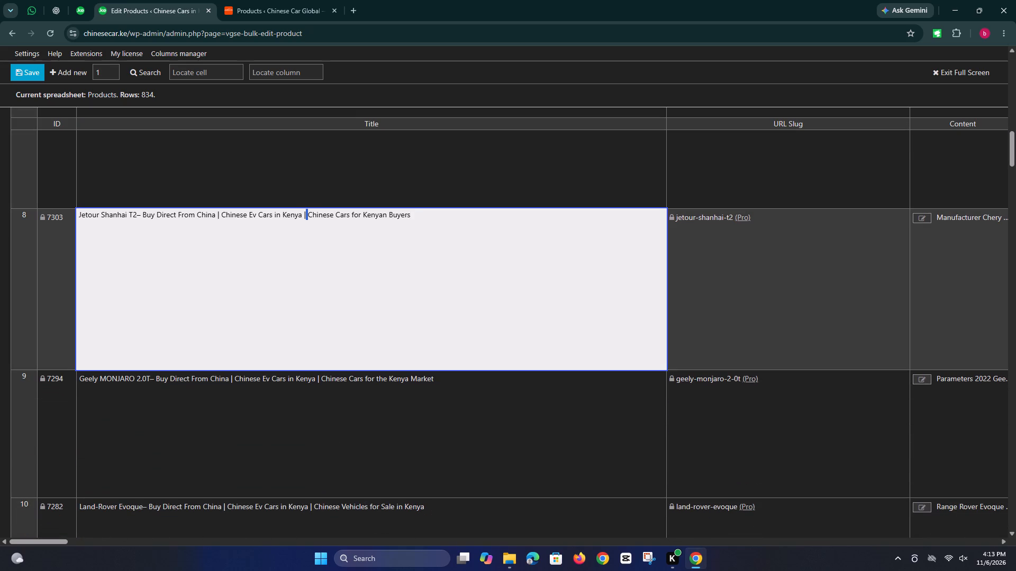
drag(303, 217, 301, 217)
right_click(305, 217)
click(346, 296)
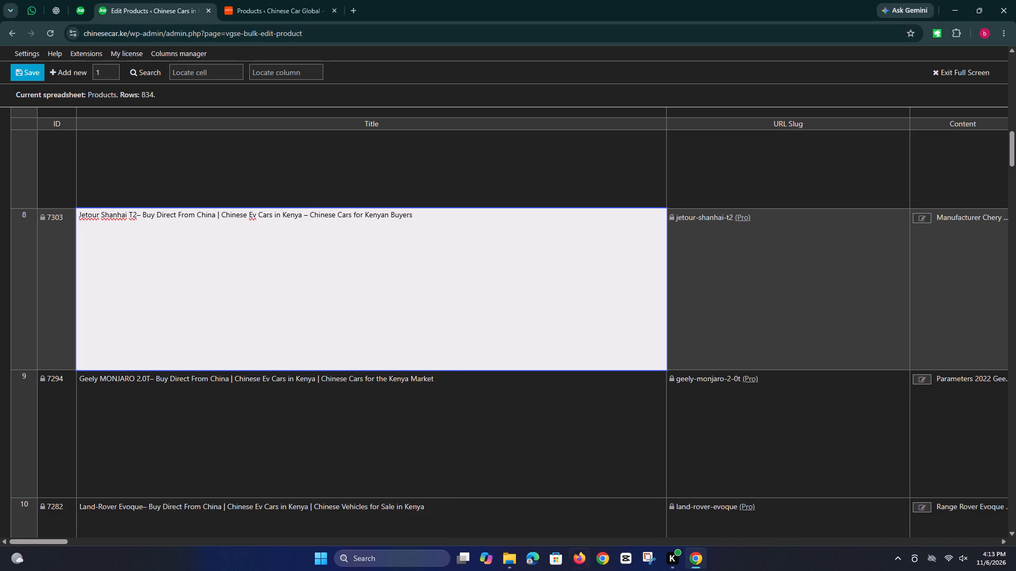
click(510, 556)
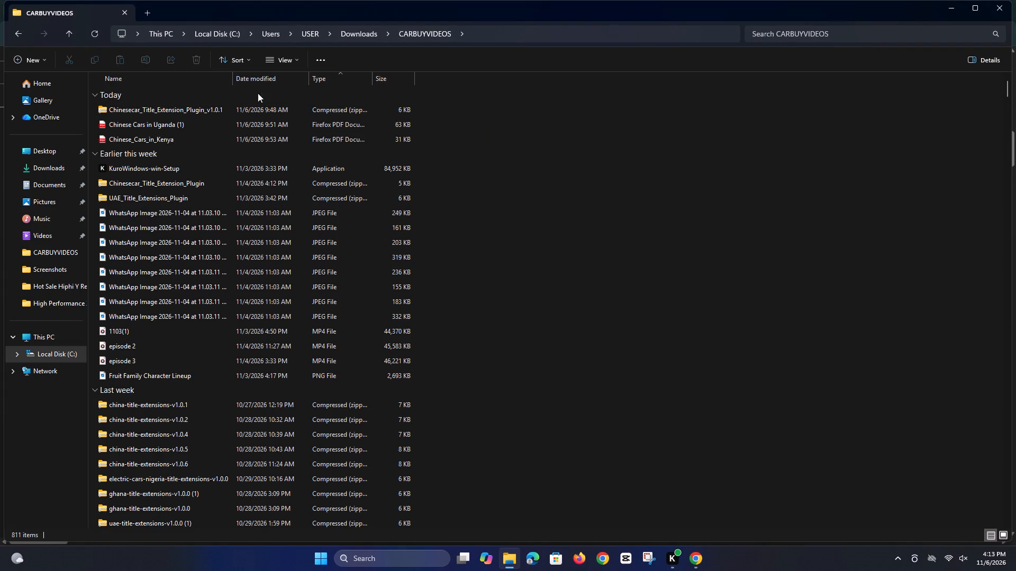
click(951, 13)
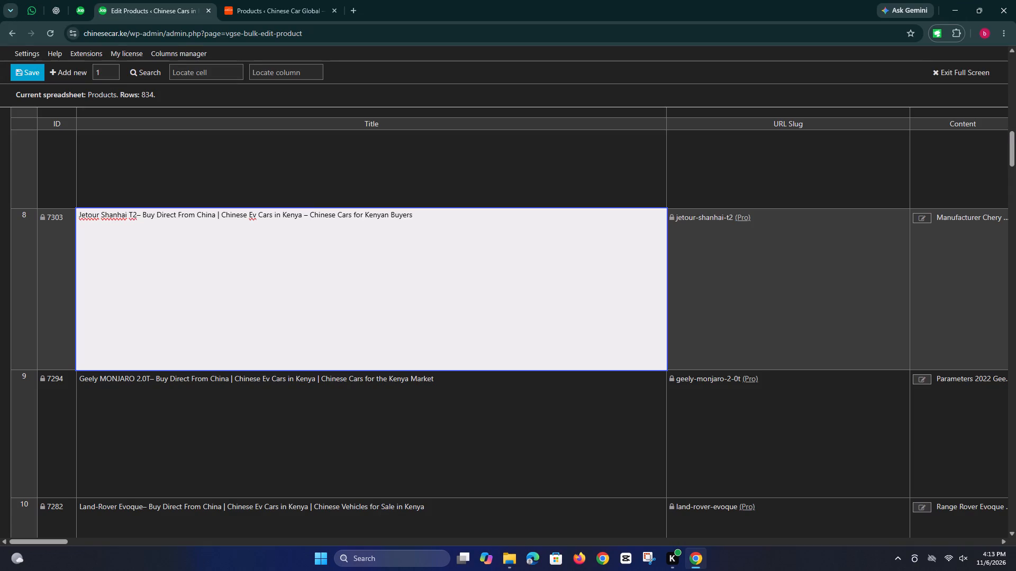
Save the edited product titles in the bulk-edit spreadsheet.
click(28, 76)
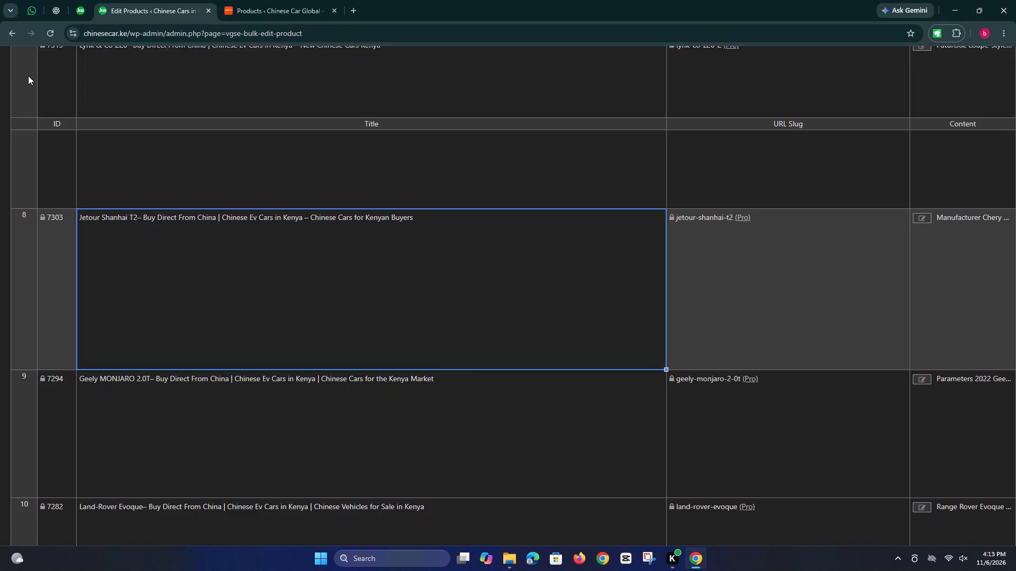
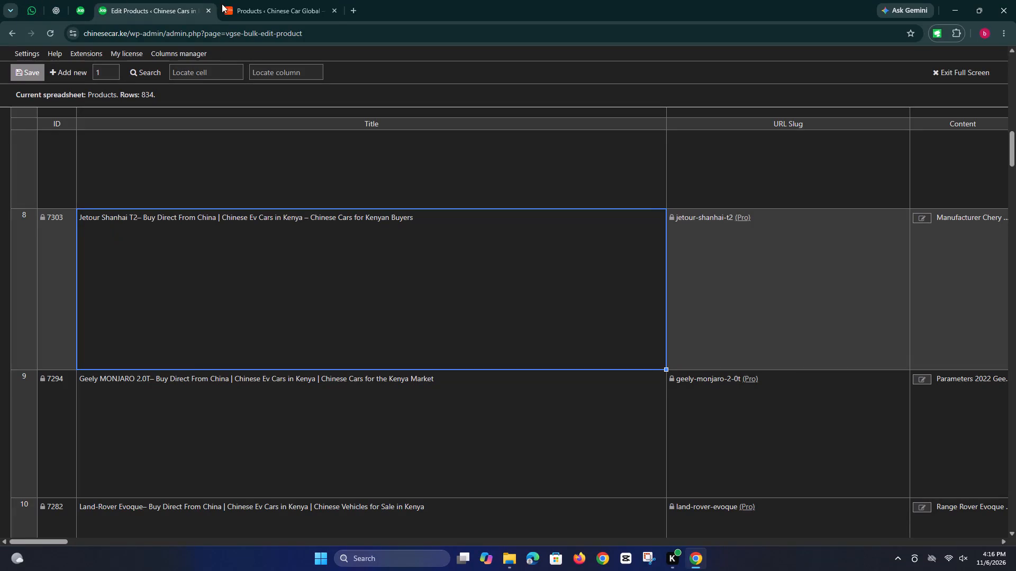
Switch to the other open Products bulk-edit spreadsheet, positioned around the Chery titles in rows 796 to 798.
click(81, 14)
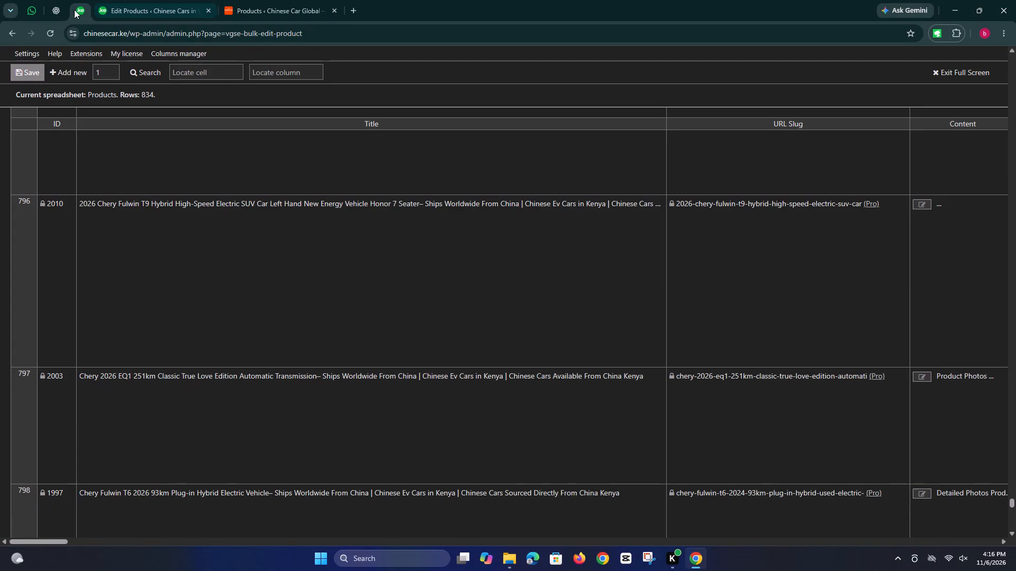